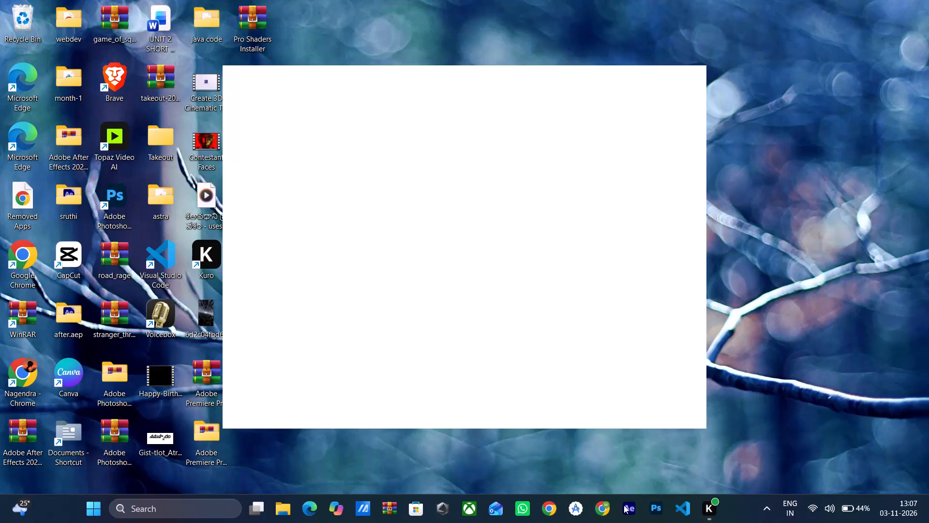
Launch Adobe After Effects.
{"action": "scroll", "coordinate": [624, 505], "scroll_direction": "up", "scroll_amount": 1}
{"action": "double_click", "coordinate": [622, 512]}
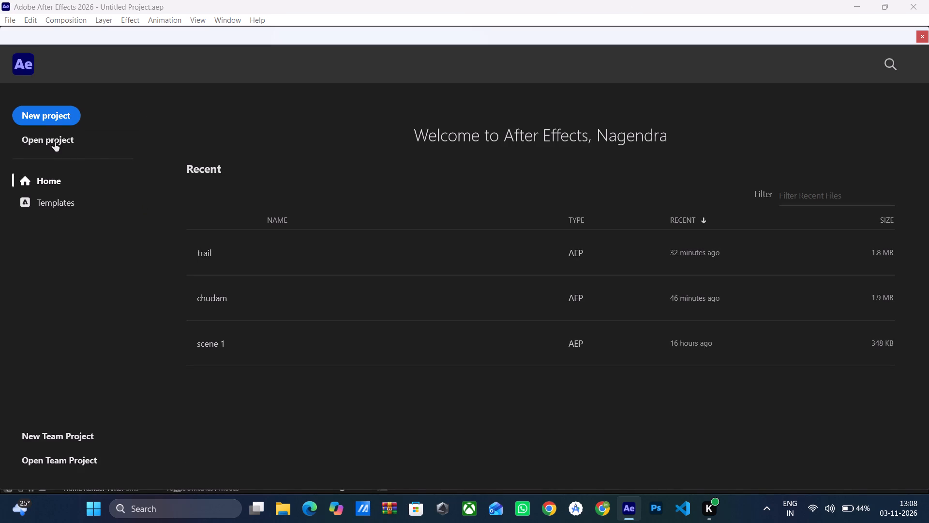
Open the existing project chudam from the recent project files.
{"action": "left_click", "coordinate": [42, 117]}
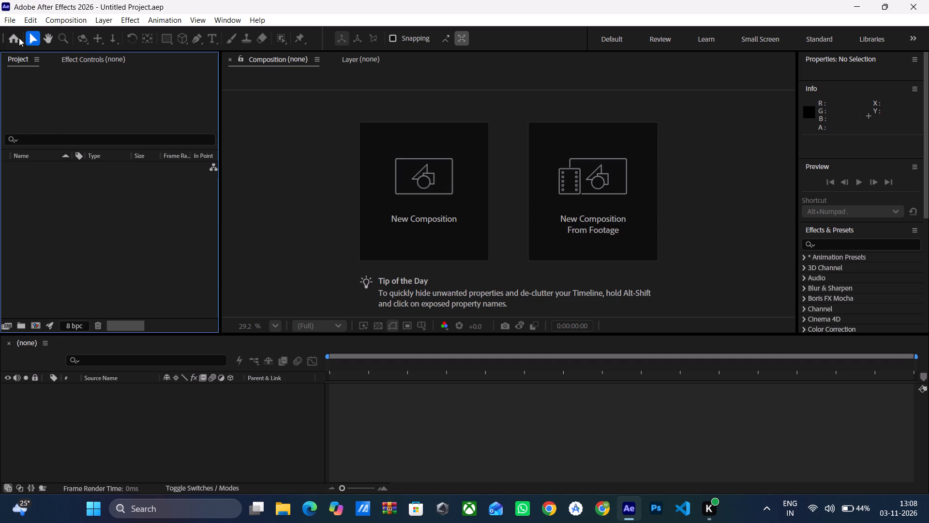
{"action": "left_click", "coordinate": [9, 25]}
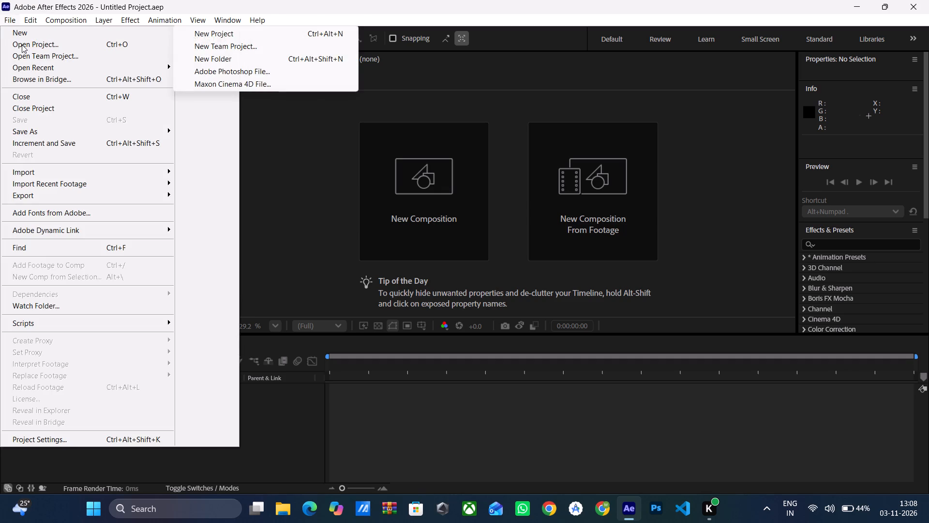
{"action": "left_click", "coordinate": [22, 45]}
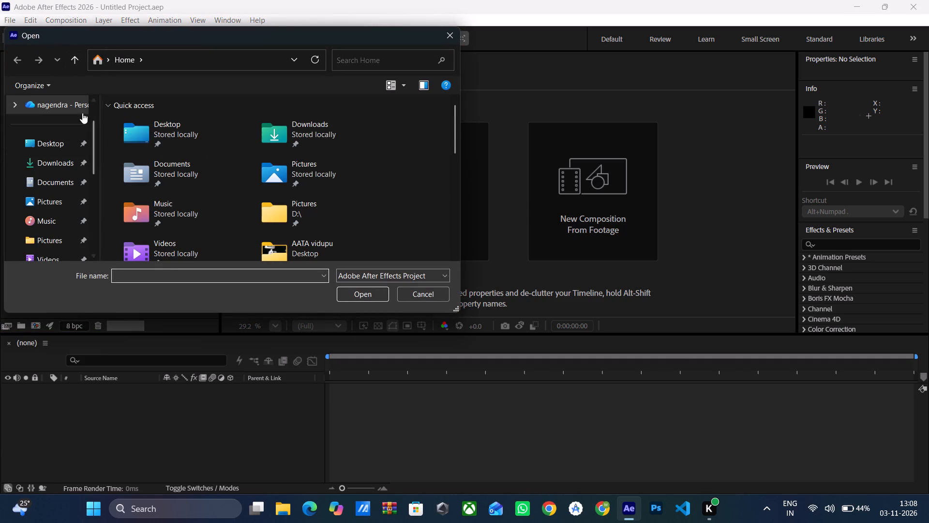
{"action": "scroll", "coordinate": [54, 104], "scroll_direction": "up", "scroll_amount": 4}
{"action": "left_click", "coordinate": [54, 103]}
{"action": "scroll", "coordinate": [159, 117], "scroll_direction": "down", "scroll_amount": 2}
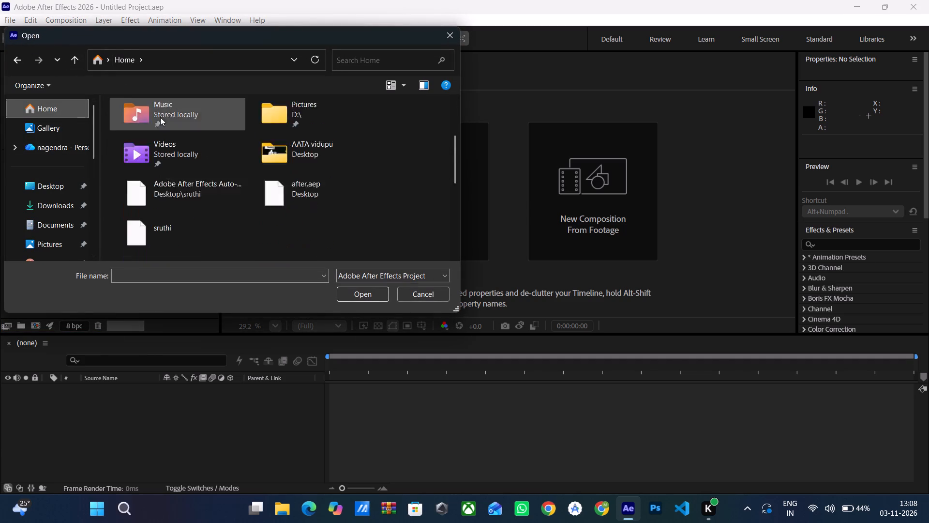
{"action": "scroll", "coordinate": [160, 117], "scroll_direction": "down", "scroll_amount": 1}
{"action": "left_click", "coordinate": [191, 226]}
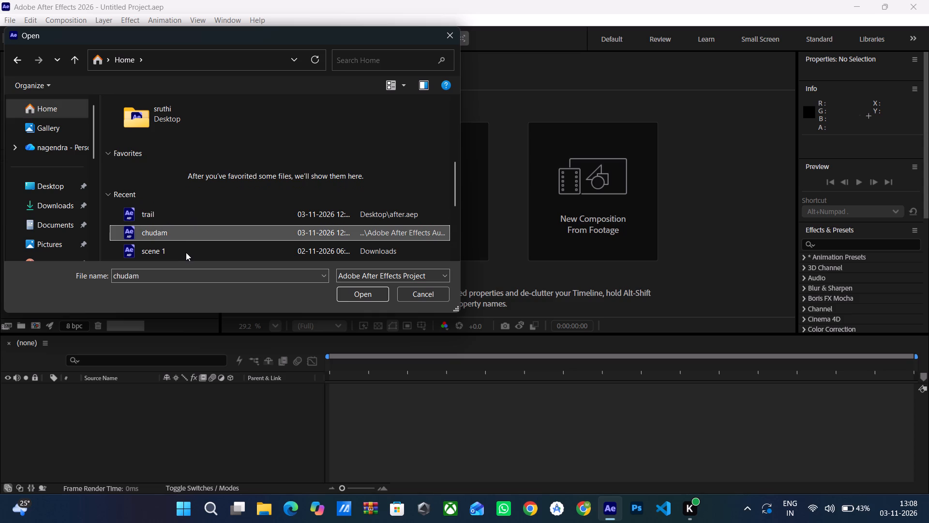
{"action": "left_click", "coordinate": [372, 297]}
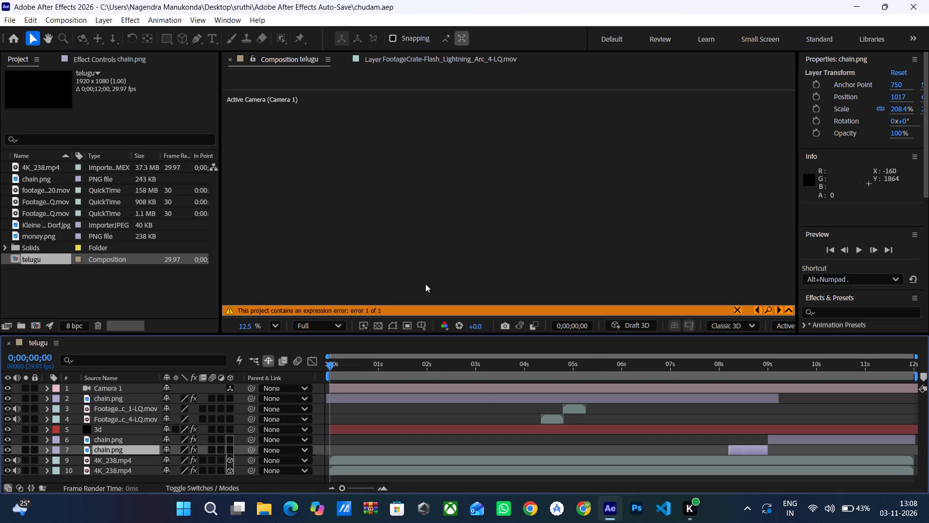
Scrub through the telugu composition to review the title and chain animation, stopping at 0;00;10;28.
{"action": "left_click_drag", "start_coordinate": [329, 361], "coordinate": [372, 362]}
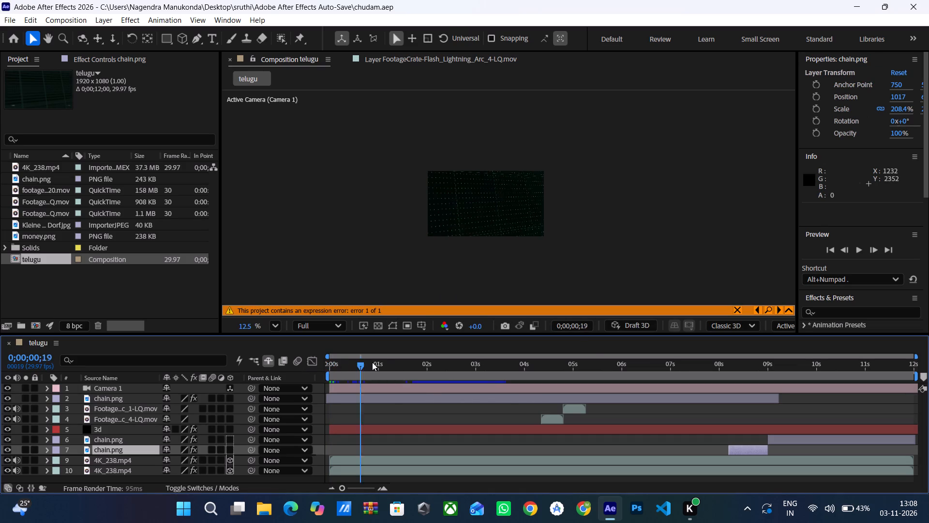
{"action": "left_click_drag", "start_coordinate": [372, 362], "coordinate": [665, 355]}
{"action": "left_click_drag", "start_coordinate": [665, 363], "coordinate": [744, 363]}
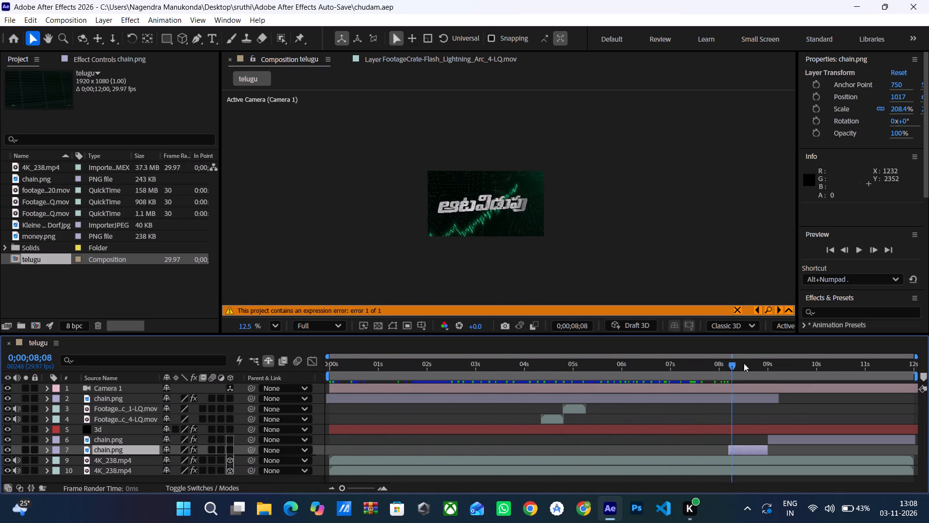
{"action": "left_click_drag", "start_coordinate": [744, 363], "coordinate": [888, 354]}
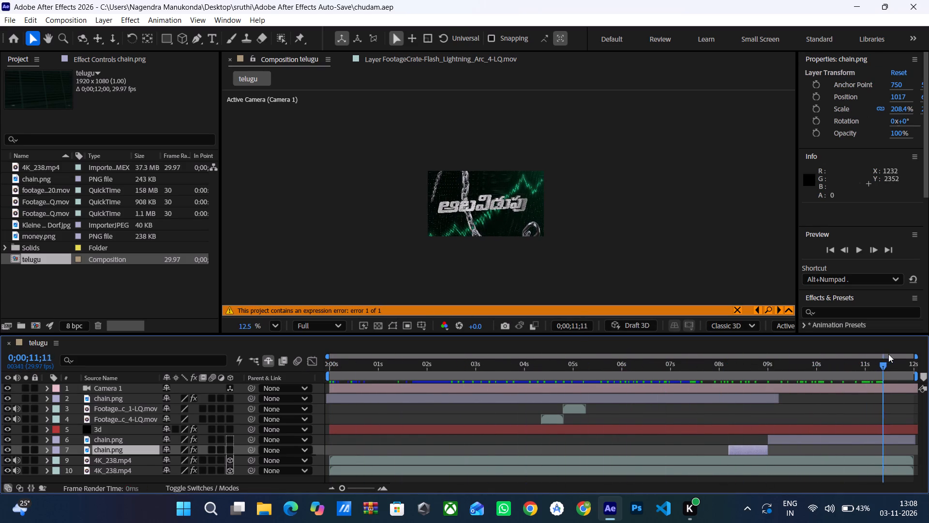
{"action": "left_click_drag", "start_coordinate": [888, 354], "coordinate": [845, 366]}
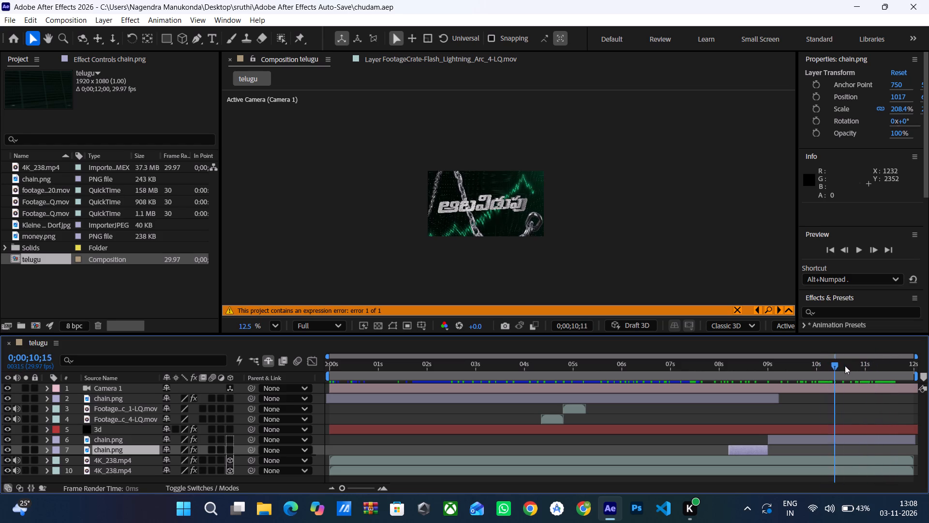
{"action": "left_click_drag", "start_coordinate": [845, 366], "coordinate": [863, 364]}
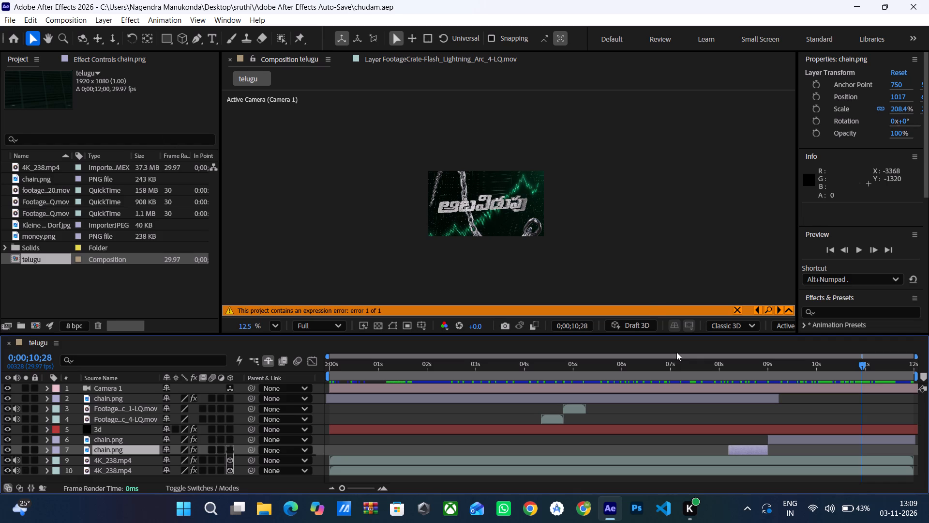
Open the layer 6 chain.png in its own viewer and apply the Shatter effect to it.
{"action": "double_click", "coordinate": [830, 440]}
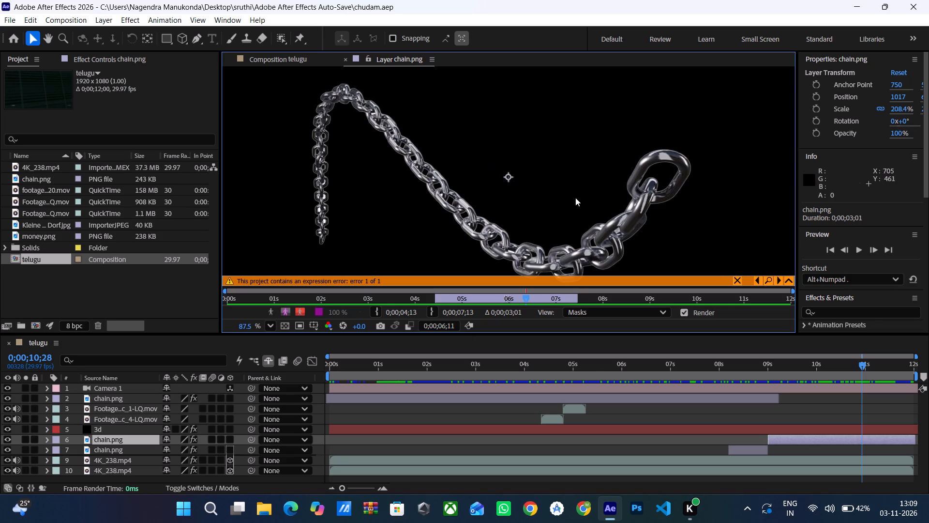
{"action": "left_click", "coordinate": [834, 314]}
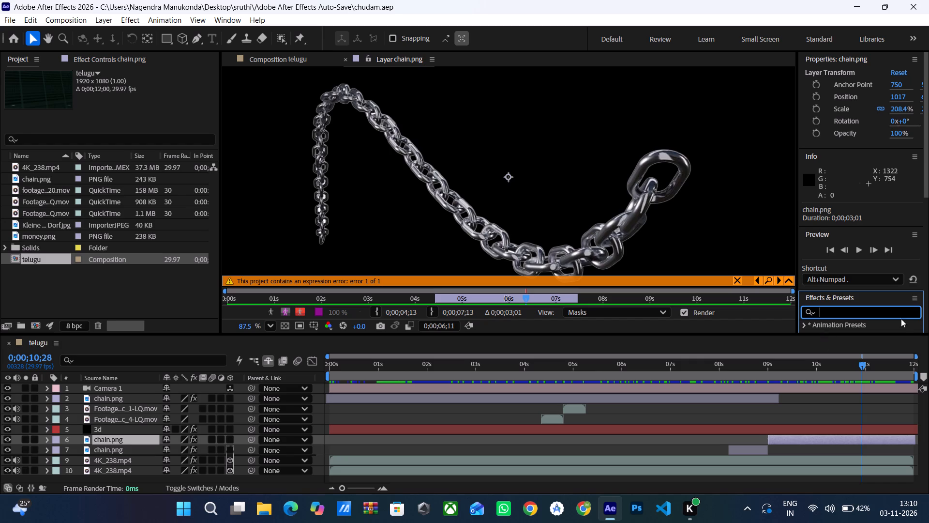
{"action": "left_click", "coordinate": [858, 315]}
{"action": "key", "text": "s"}
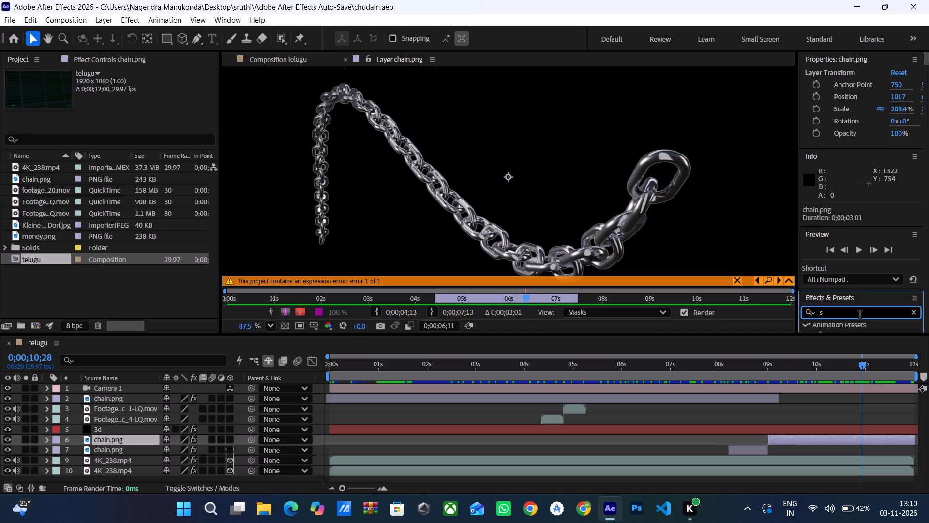
{"action": "type", "text": "ha"}
{"action": "type", "text": "tt"}
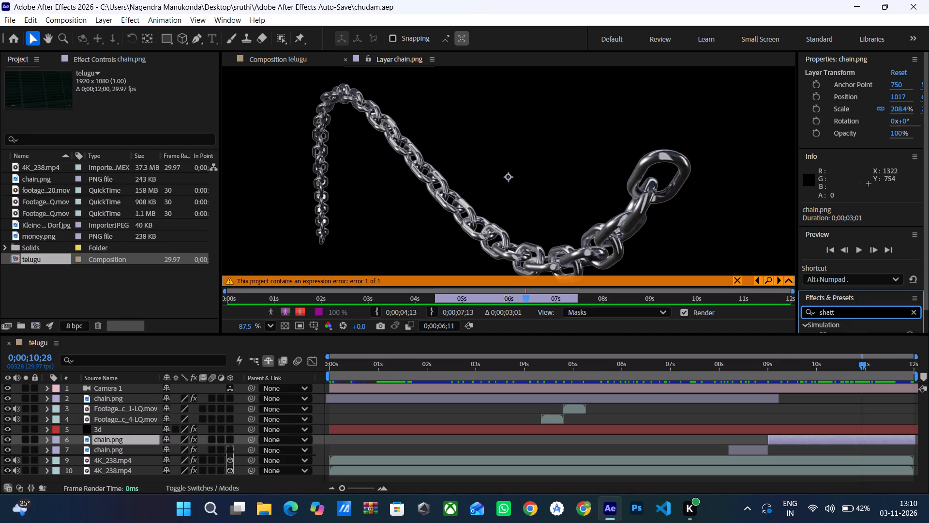
{"action": "type", "text": "er"}
{"action": "scroll", "coordinate": [835, 286], "scroll_direction": "down", "scroll_amount": 6}
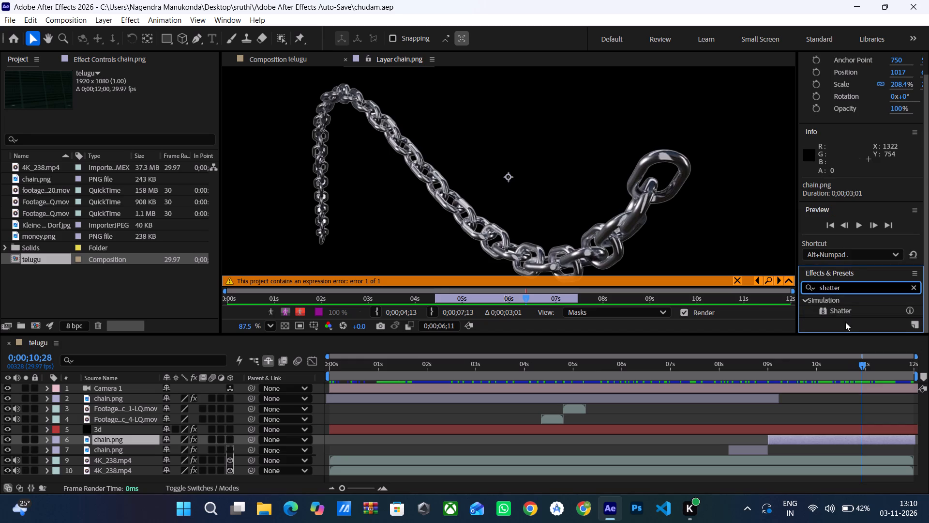
{"action": "left_click_drag", "start_coordinate": [839, 309], "coordinate": [628, 302]}
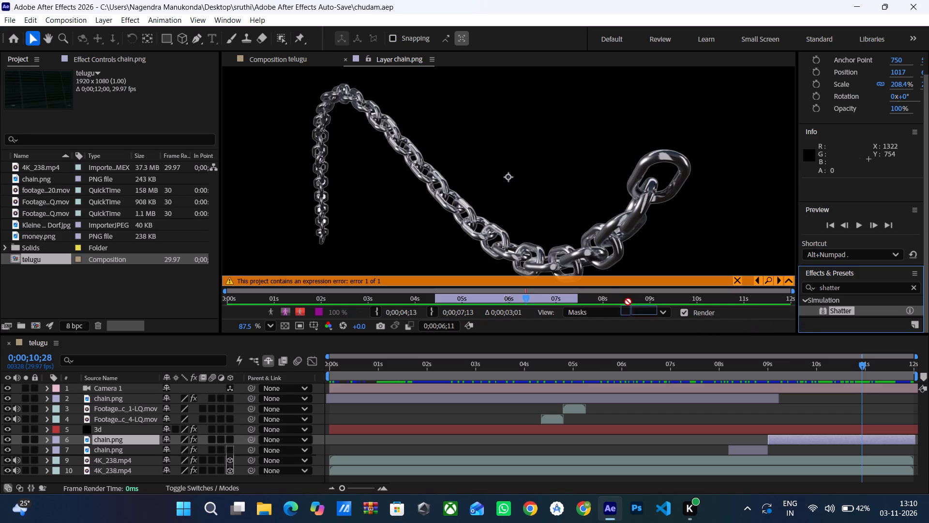
{"action": "left_click_drag", "start_coordinate": [628, 302], "coordinate": [509, 249]}
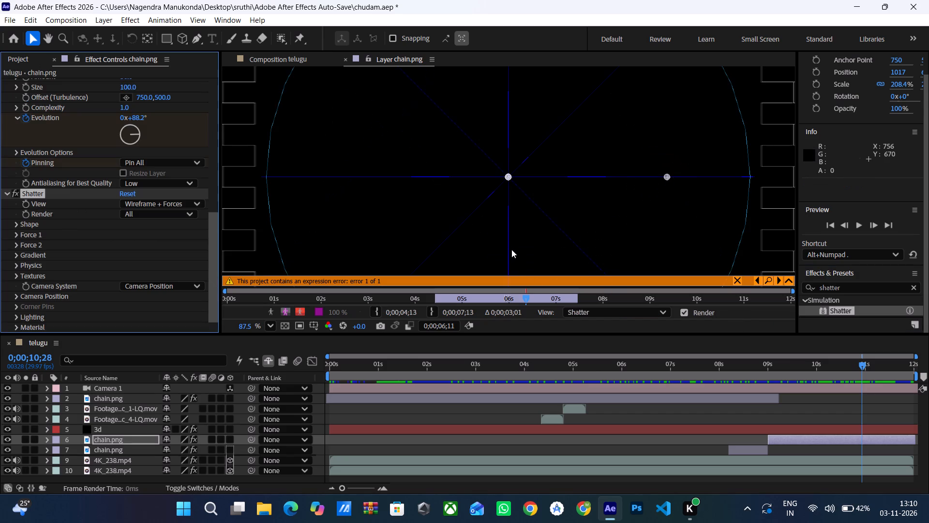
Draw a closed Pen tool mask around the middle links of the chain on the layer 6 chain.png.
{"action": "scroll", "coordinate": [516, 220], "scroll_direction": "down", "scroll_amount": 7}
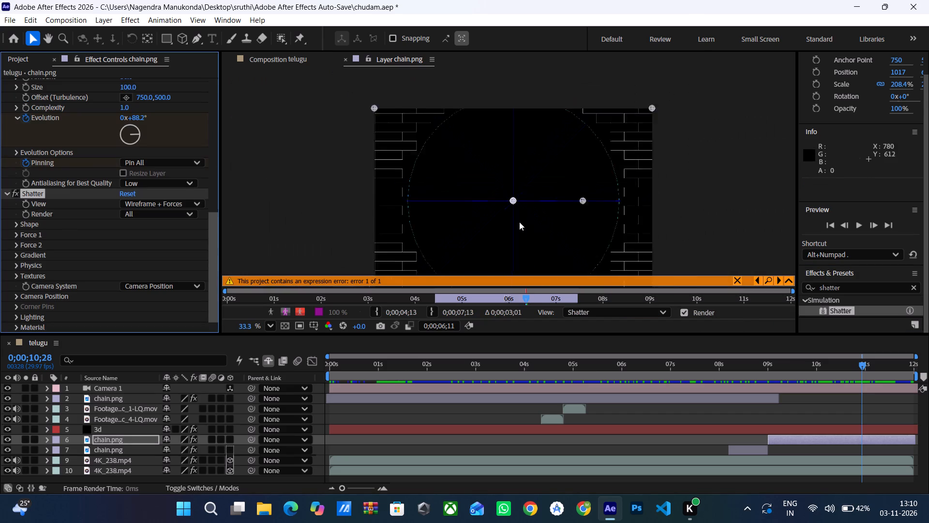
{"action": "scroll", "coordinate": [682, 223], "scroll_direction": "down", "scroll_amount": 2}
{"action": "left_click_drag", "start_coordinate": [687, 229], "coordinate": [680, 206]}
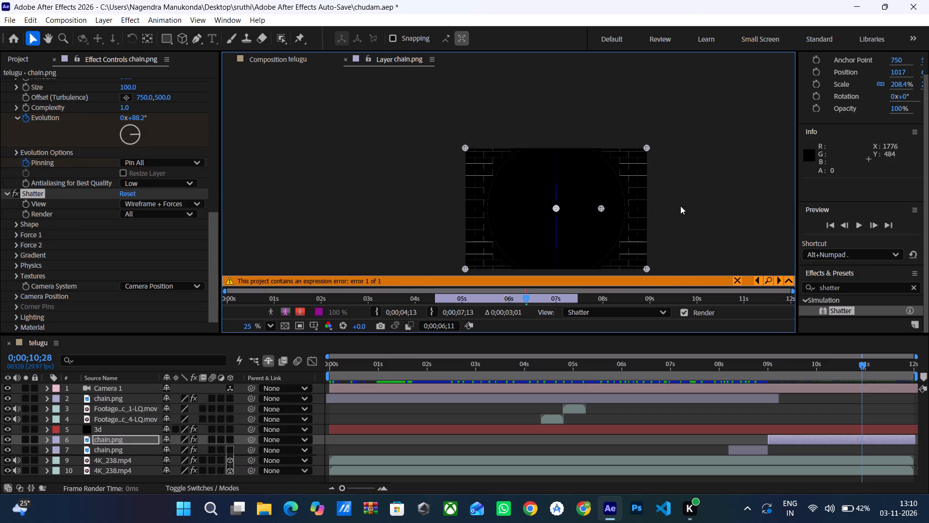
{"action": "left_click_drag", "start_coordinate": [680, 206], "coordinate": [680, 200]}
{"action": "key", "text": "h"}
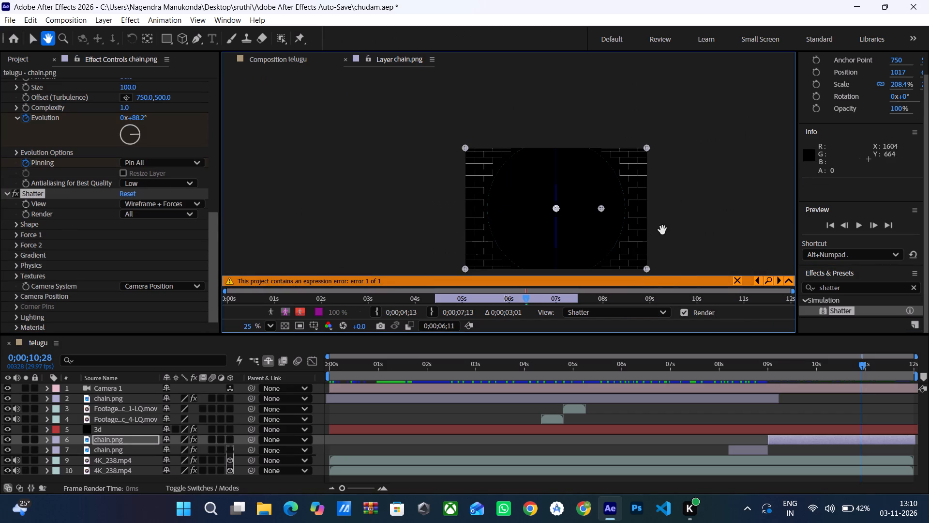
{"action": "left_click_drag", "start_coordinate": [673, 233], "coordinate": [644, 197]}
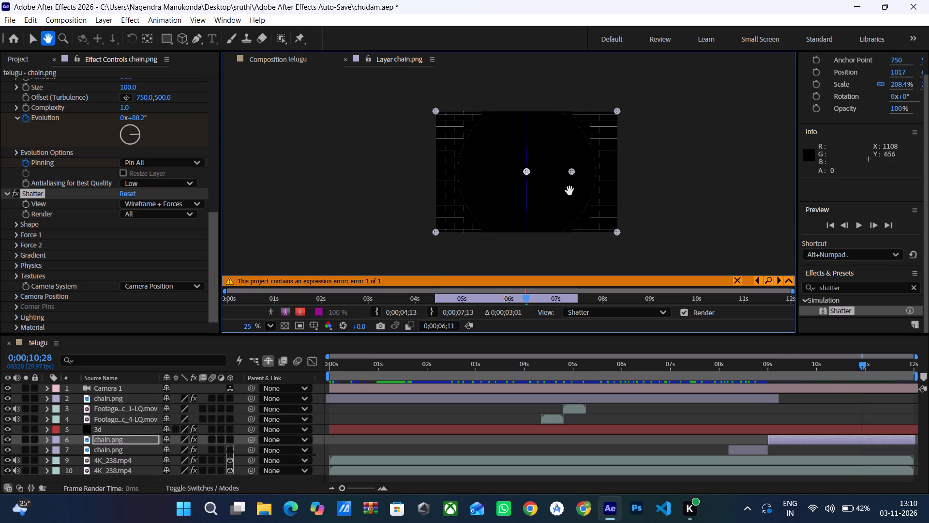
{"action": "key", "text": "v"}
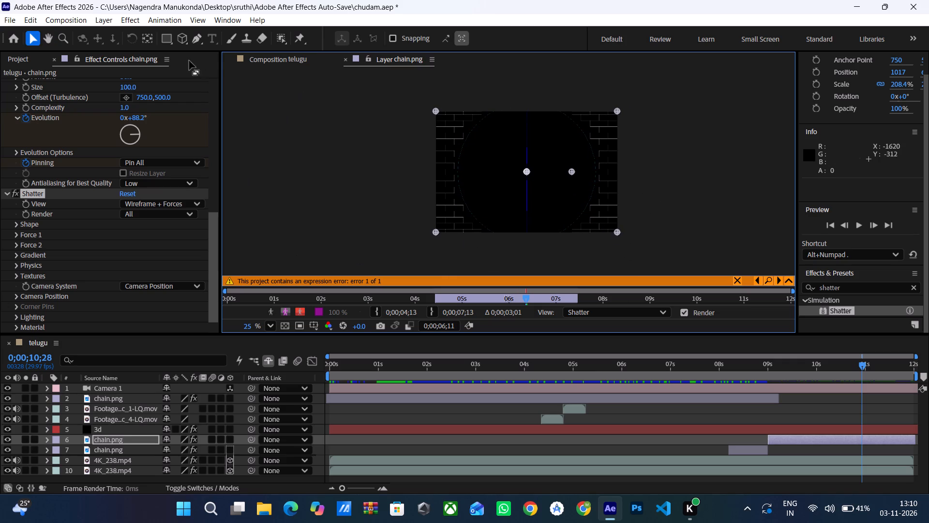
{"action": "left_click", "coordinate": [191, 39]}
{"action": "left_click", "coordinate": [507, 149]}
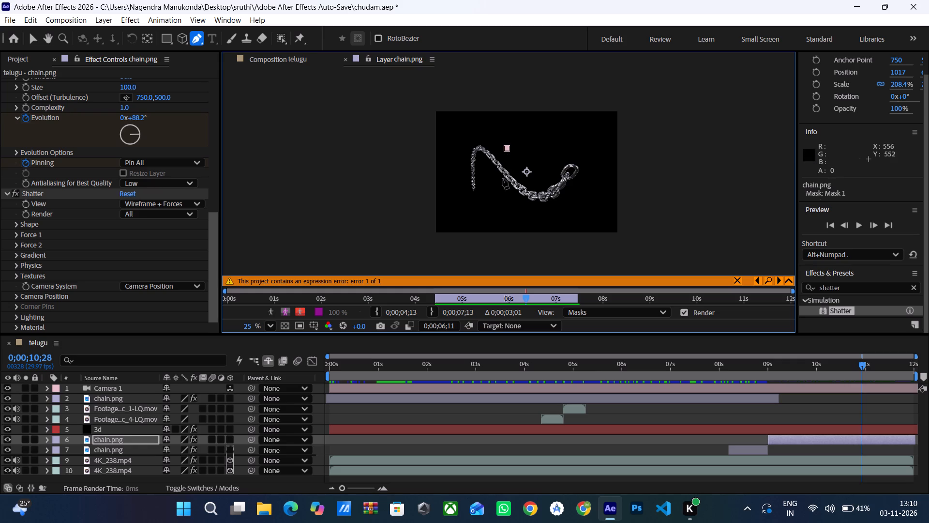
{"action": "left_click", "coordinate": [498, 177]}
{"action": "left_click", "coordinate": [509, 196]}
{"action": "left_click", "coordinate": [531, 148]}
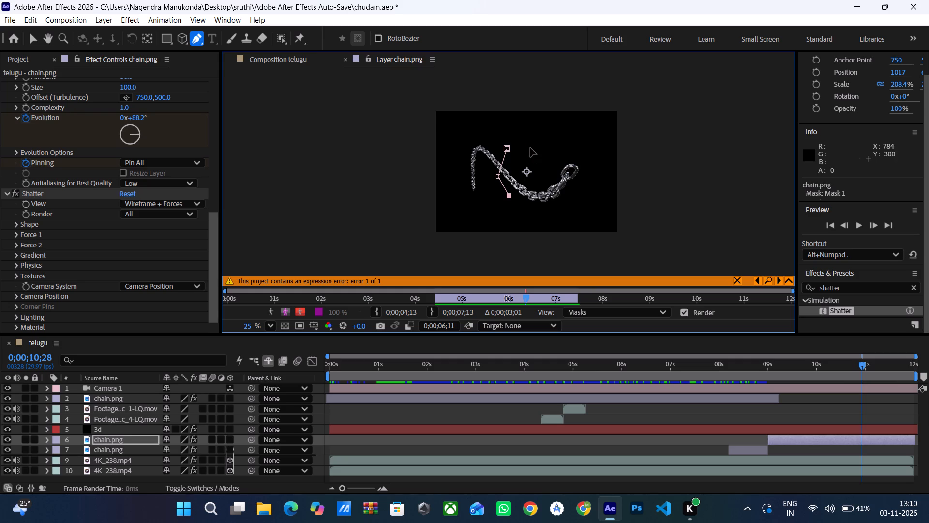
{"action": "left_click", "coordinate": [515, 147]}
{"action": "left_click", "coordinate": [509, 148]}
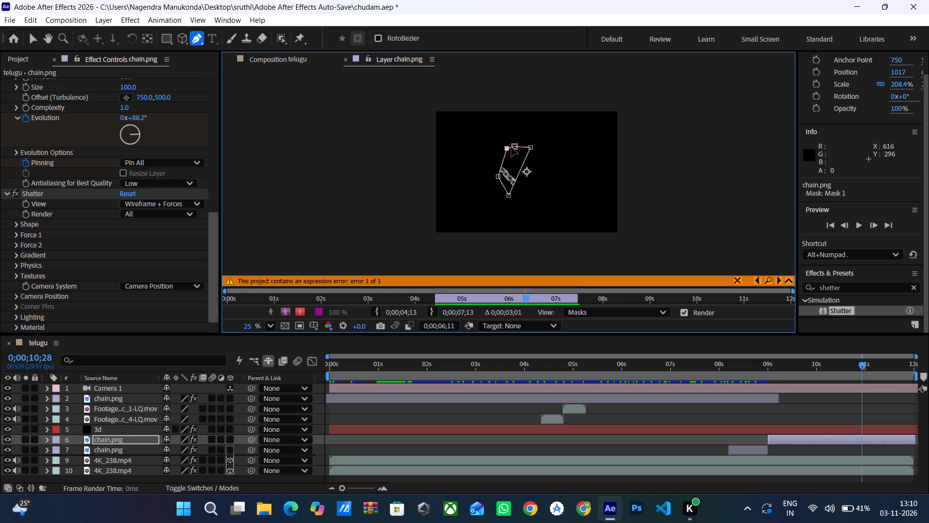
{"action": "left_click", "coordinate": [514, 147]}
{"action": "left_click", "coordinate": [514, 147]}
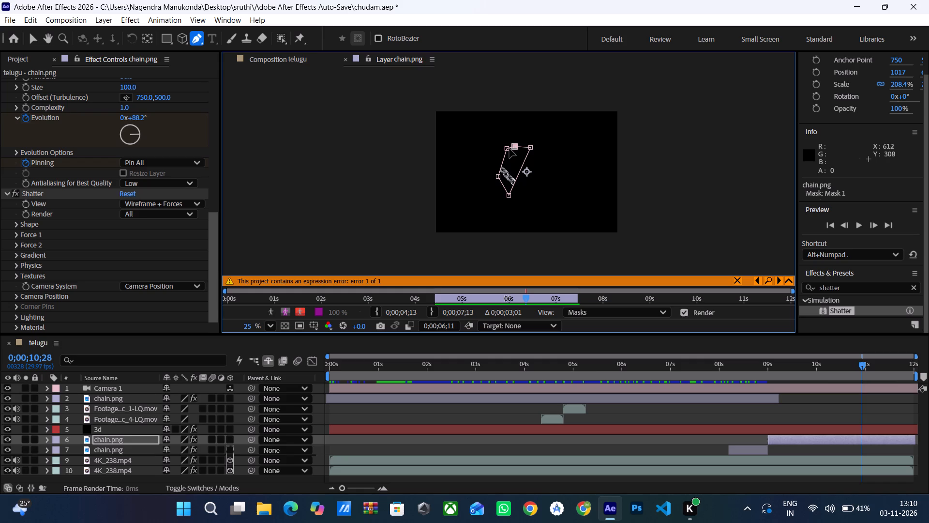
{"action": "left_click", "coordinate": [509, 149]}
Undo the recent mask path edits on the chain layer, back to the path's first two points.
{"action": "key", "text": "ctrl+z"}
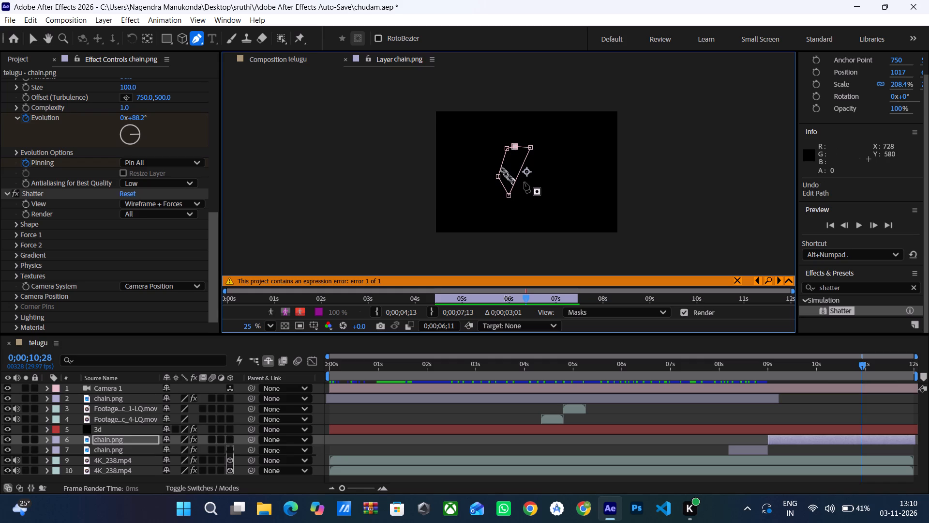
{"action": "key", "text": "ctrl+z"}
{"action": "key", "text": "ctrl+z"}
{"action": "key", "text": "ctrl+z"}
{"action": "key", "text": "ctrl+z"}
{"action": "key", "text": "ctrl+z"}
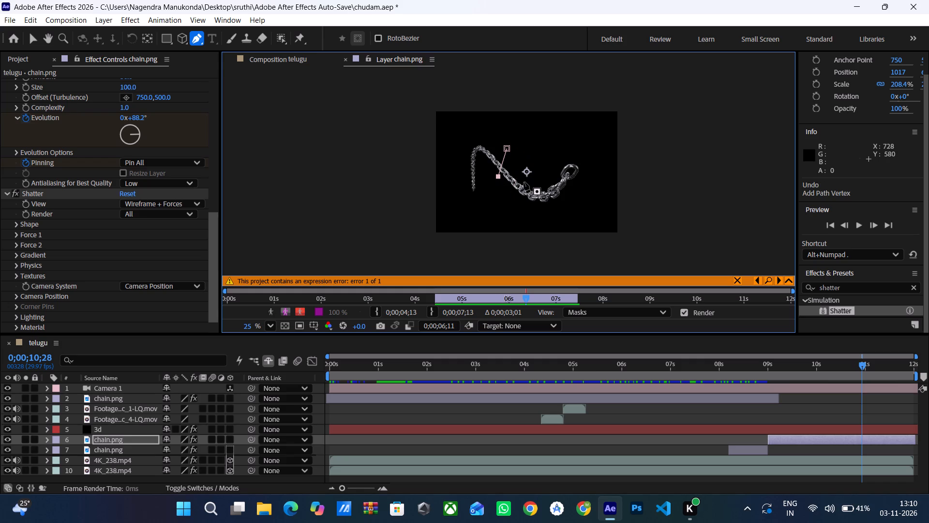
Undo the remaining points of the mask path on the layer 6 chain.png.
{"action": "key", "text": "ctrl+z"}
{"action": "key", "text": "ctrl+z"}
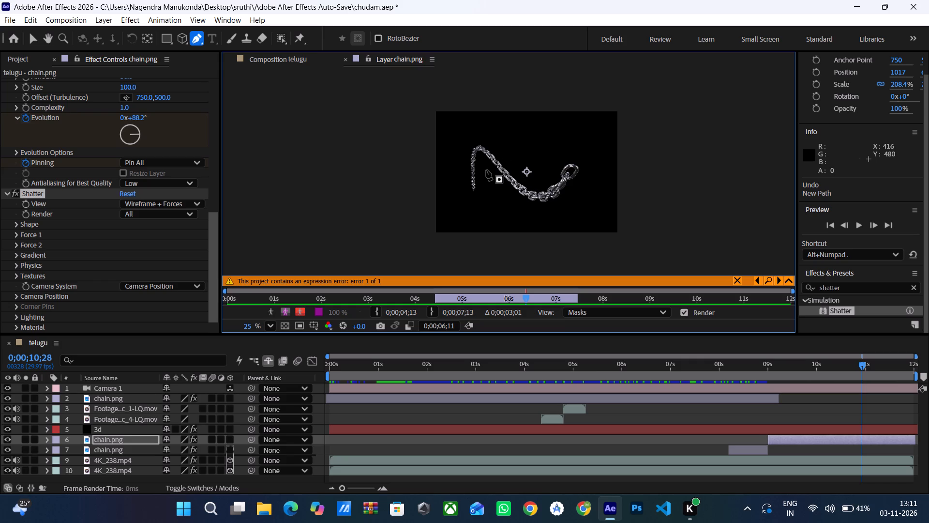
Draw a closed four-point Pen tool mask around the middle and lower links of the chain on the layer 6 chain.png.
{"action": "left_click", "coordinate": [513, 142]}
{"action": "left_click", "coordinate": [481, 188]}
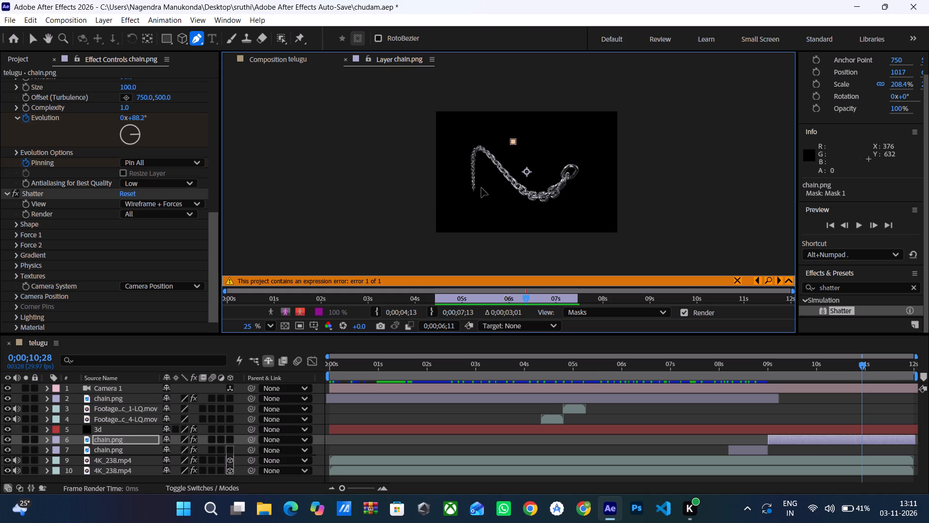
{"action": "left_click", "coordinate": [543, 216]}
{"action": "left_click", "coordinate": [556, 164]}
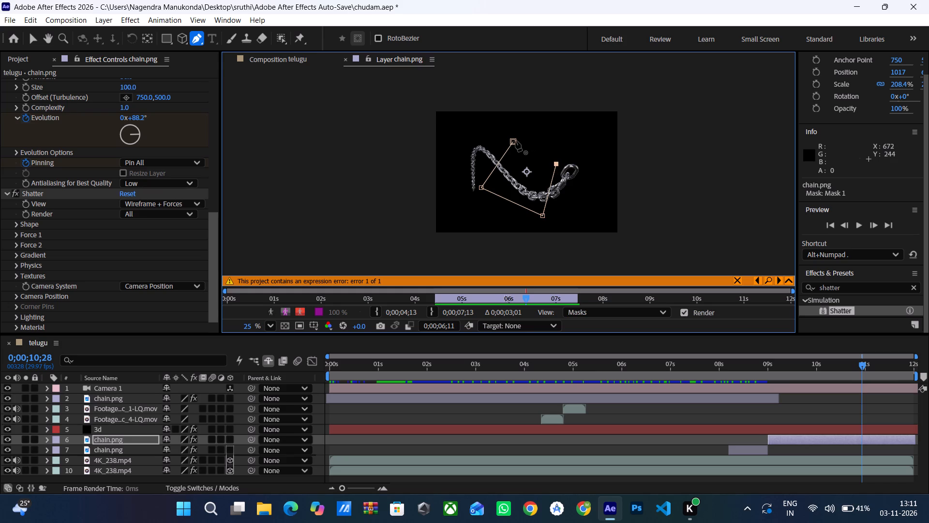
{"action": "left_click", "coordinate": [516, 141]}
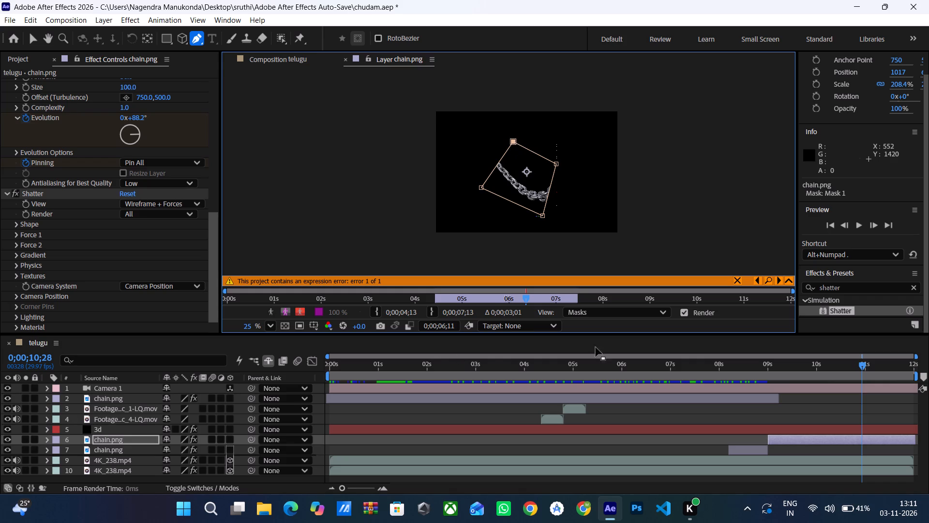
Scrub the masked chain layer back to its start at 0;00;09;00.
{"action": "left_click_drag", "start_coordinate": [861, 364], "coordinate": [803, 372]}
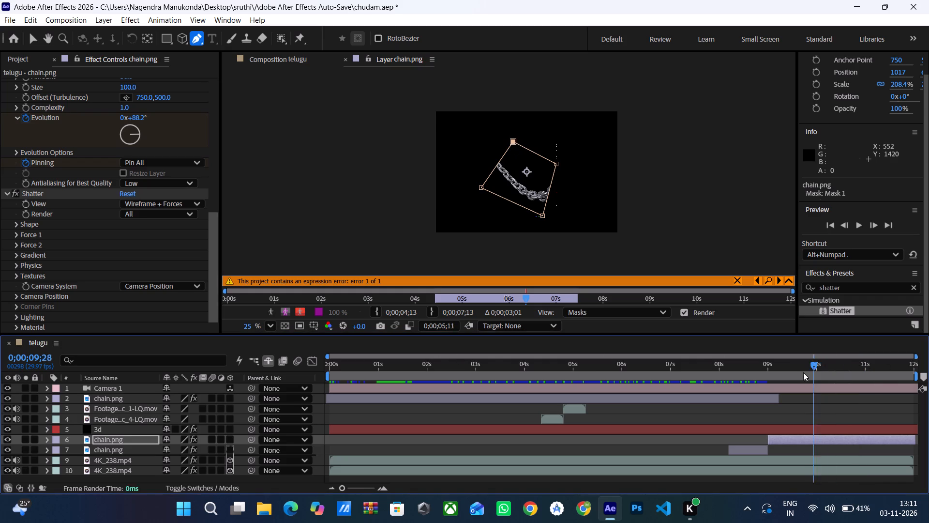
{"action": "left_click_drag", "start_coordinate": [803, 372], "coordinate": [766, 376]}
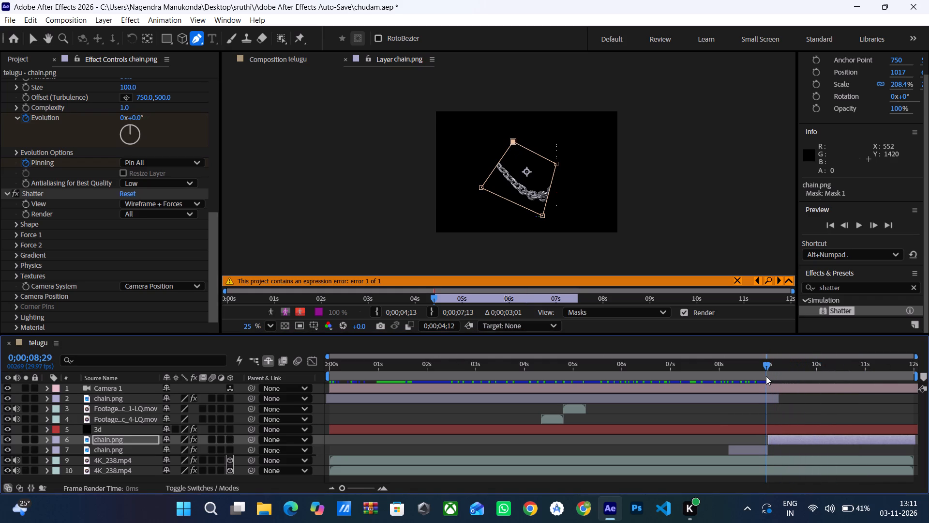
{"action": "left_click", "coordinate": [766, 365]}
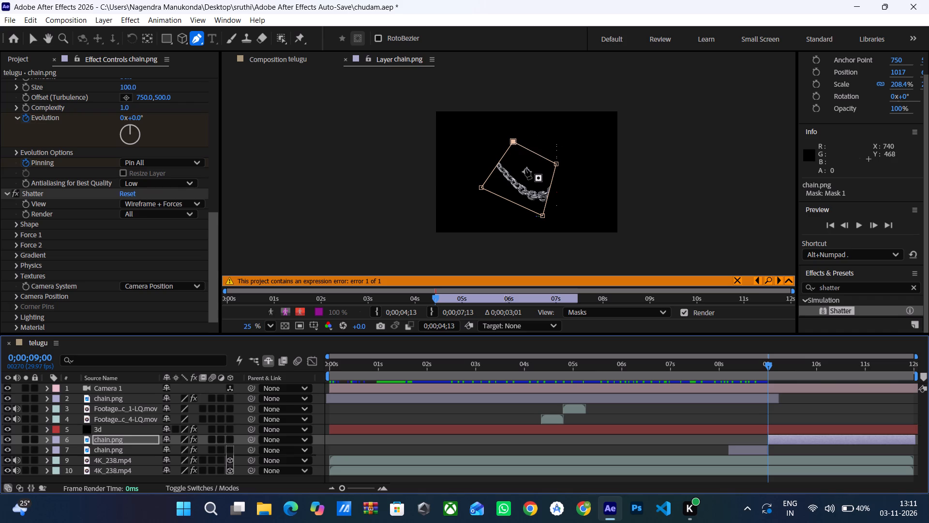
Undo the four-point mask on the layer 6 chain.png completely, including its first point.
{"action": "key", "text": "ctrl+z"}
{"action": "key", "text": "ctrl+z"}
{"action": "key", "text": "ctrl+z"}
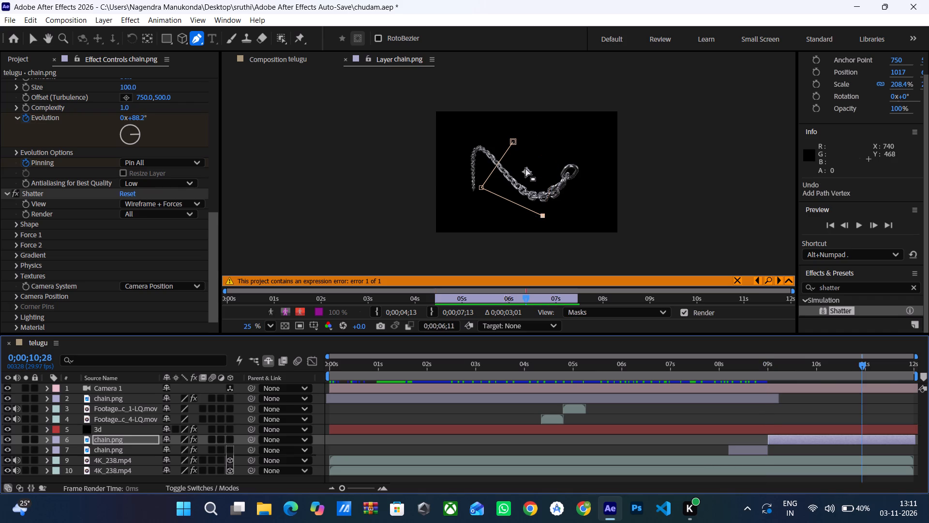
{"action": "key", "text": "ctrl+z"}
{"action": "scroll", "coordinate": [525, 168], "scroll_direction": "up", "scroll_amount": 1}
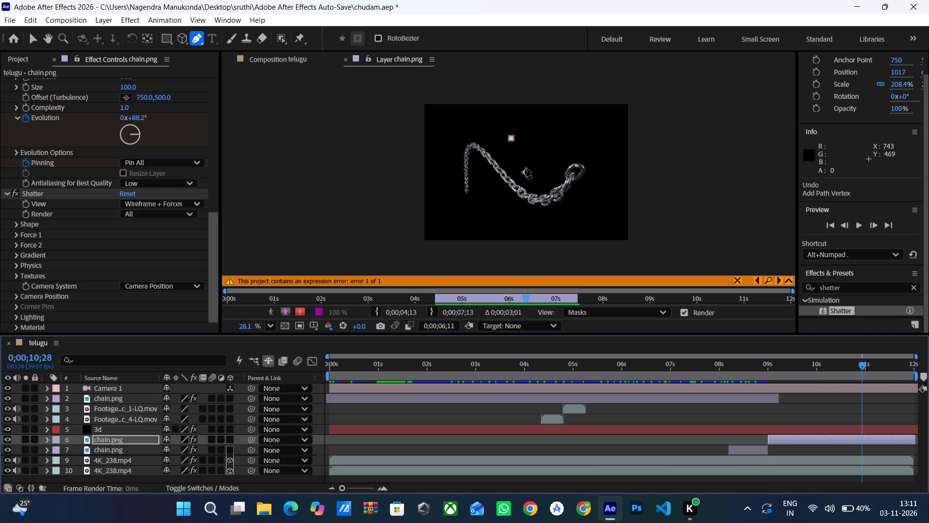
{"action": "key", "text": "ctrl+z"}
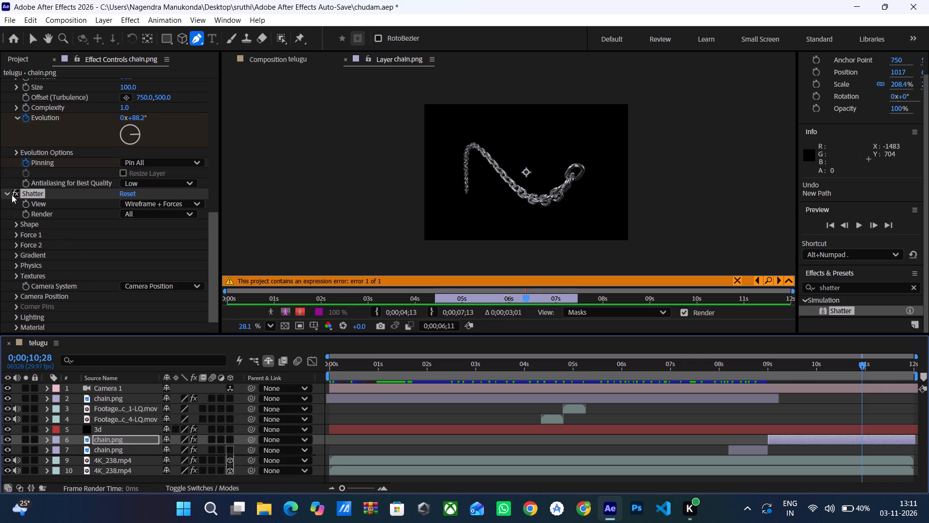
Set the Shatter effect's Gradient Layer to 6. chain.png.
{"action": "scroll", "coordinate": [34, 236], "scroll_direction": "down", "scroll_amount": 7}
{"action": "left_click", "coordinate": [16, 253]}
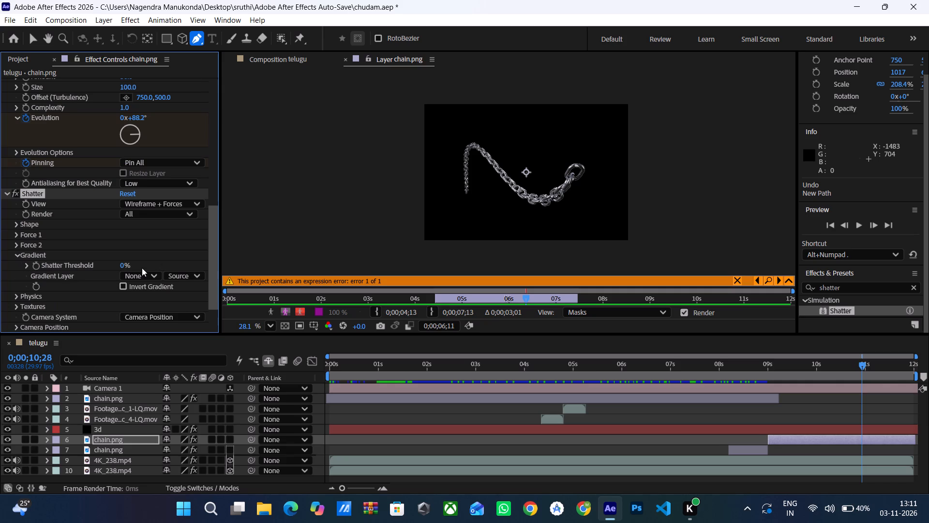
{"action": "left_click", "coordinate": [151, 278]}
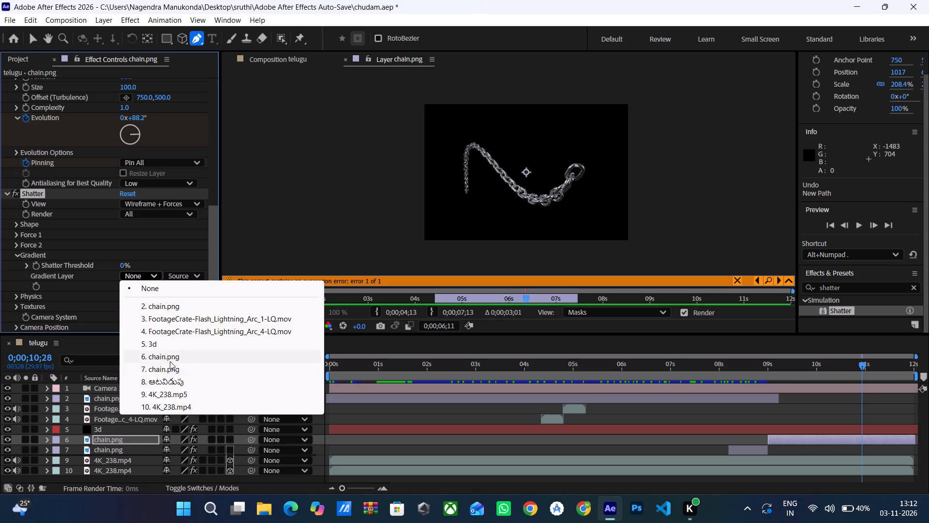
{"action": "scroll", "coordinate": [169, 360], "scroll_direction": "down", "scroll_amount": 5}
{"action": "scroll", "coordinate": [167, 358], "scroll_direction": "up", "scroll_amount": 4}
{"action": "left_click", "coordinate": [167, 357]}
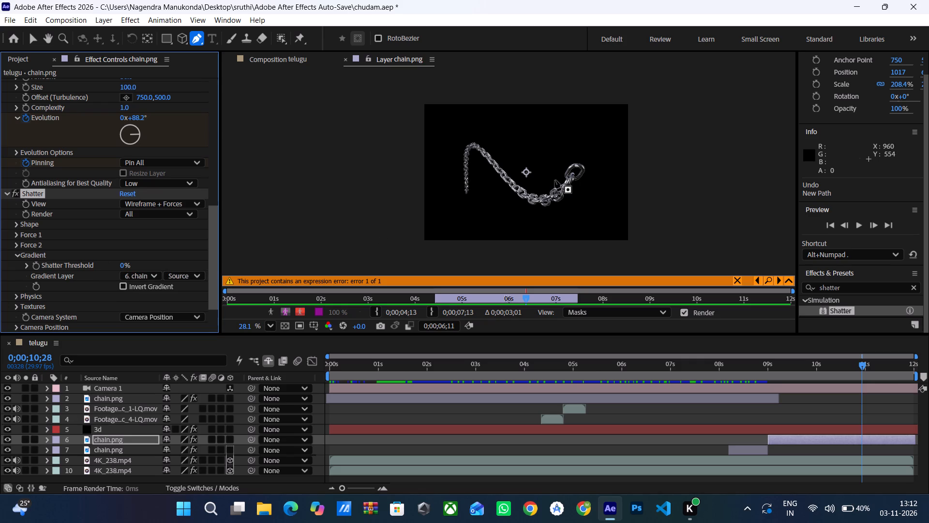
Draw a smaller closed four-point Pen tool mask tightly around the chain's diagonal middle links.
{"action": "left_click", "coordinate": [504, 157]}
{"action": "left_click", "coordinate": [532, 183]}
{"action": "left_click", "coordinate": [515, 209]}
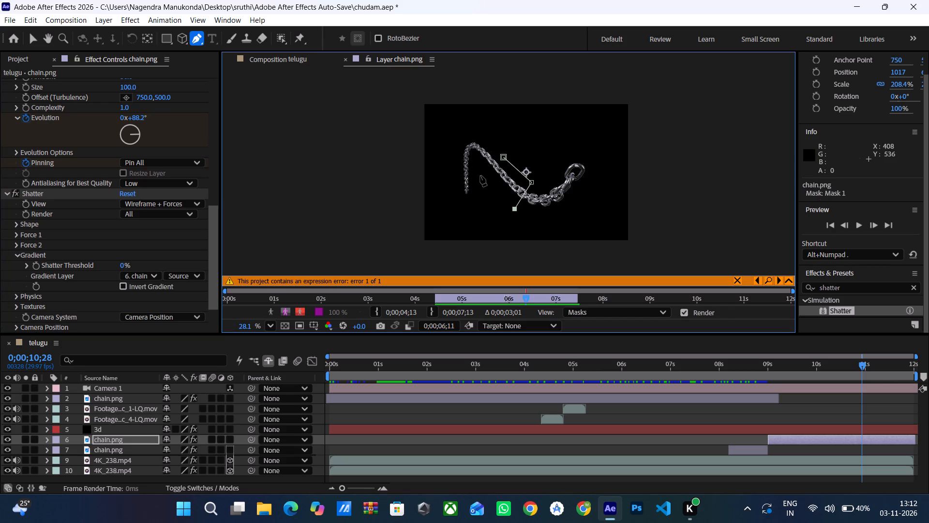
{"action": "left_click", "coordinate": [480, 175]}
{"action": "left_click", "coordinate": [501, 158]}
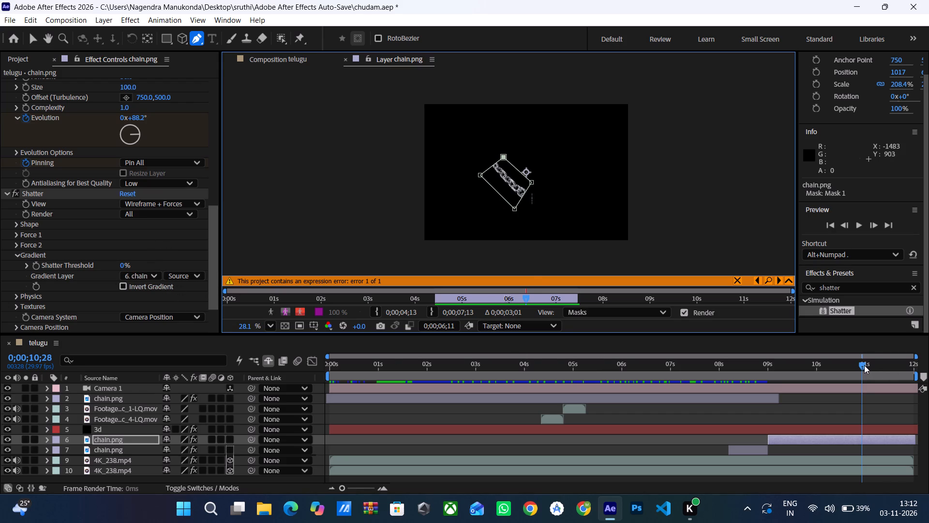
Preview the masked chain in the layer viewer from 0;00;08;21, then scrub back to 0;00;08;14.
{"action": "left_click_drag", "start_coordinate": [863, 365], "coordinate": [755, 384]}
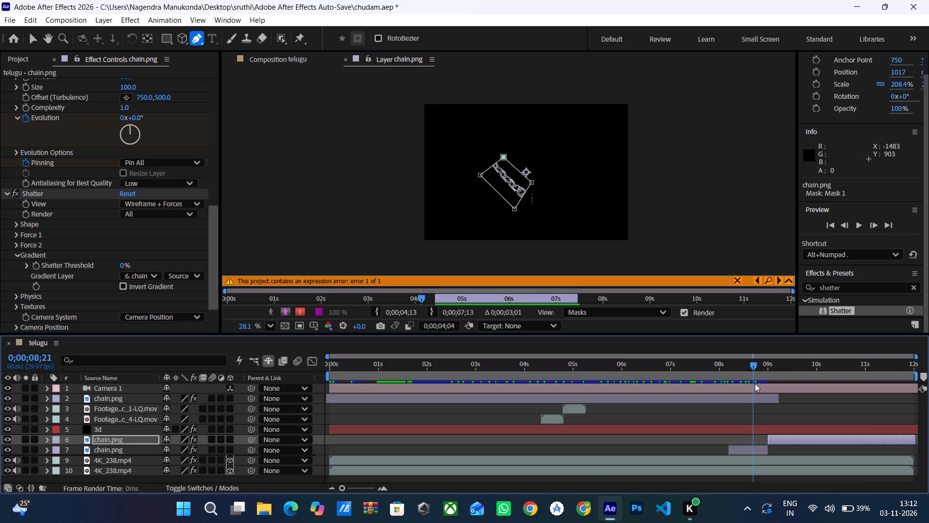
{"action": "key", "text": "space"}
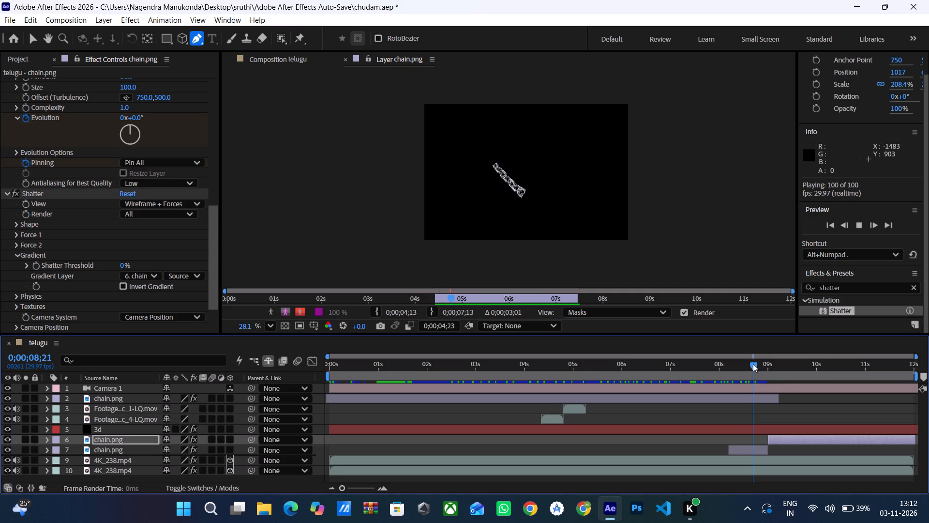
{"action": "left_click_drag", "start_coordinate": [753, 364], "coordinate": [750, 366]}
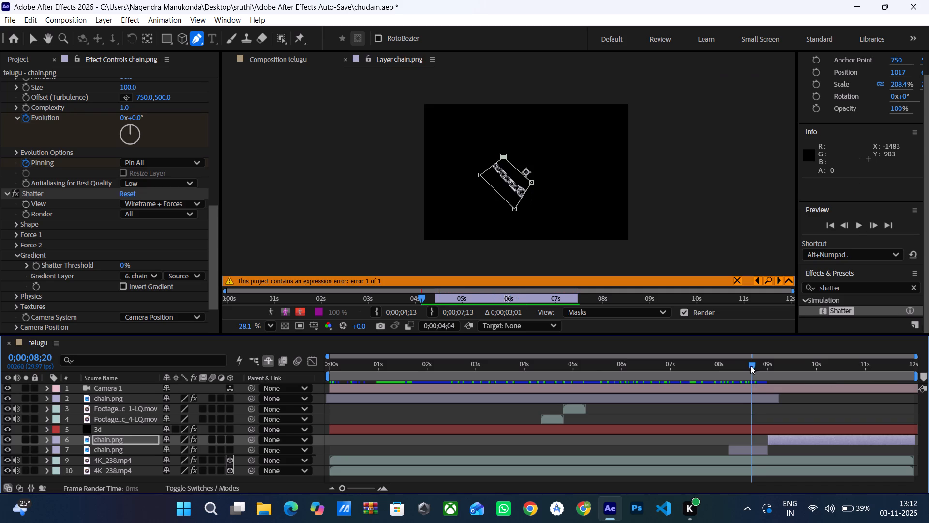
{"action": "left_click_drag", "start_coordinate": [750, 366], "coordinate": [736, 364]}
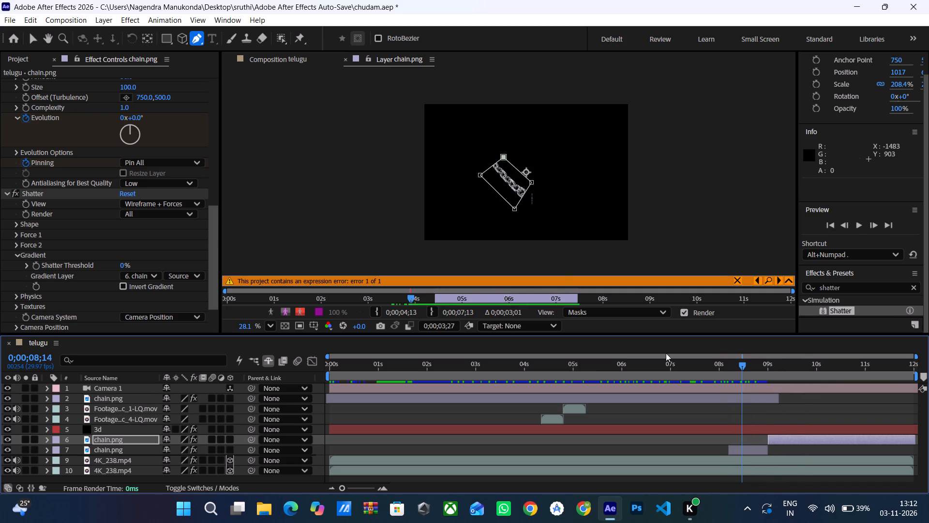
Show the telugu composition and scrub between 0;00;08;14 and 0;00;10;01 to check the masked chain, stopping at 0;00;09;07.
{"action": "left_click", "coordinate": [311, 61]}
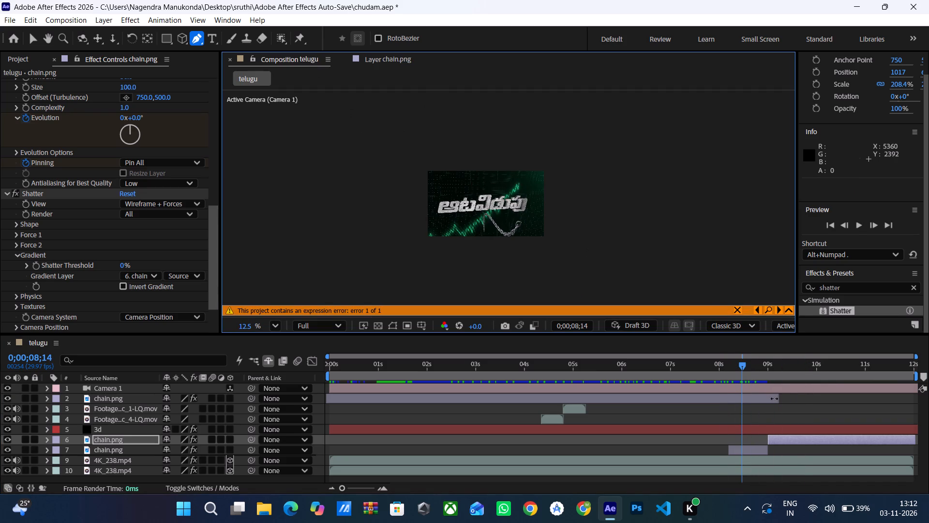
{"action": "left_click_drag", "start_coordinate": [741, 360], "coordinate": [795, 363]}
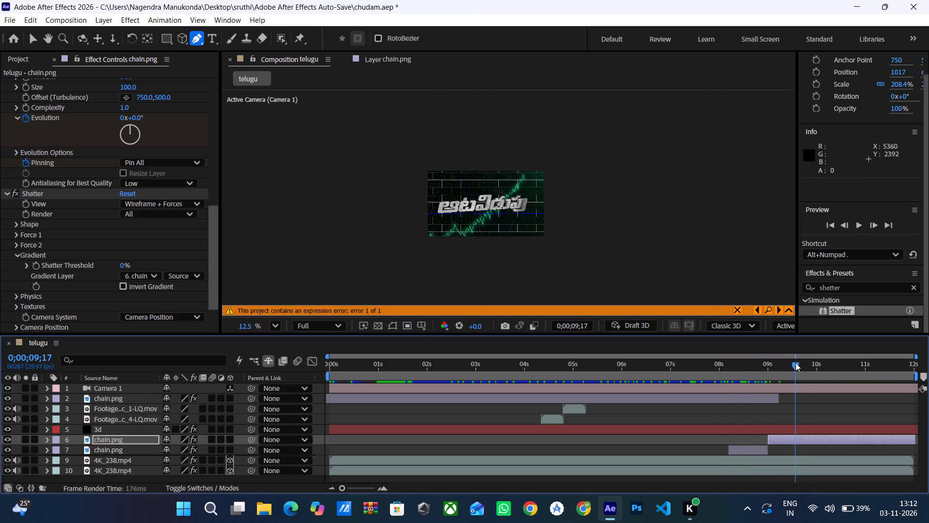
{"action": "left_click_drag", "start_coordinate": [795, 363], "coordinate": [801, 374]}
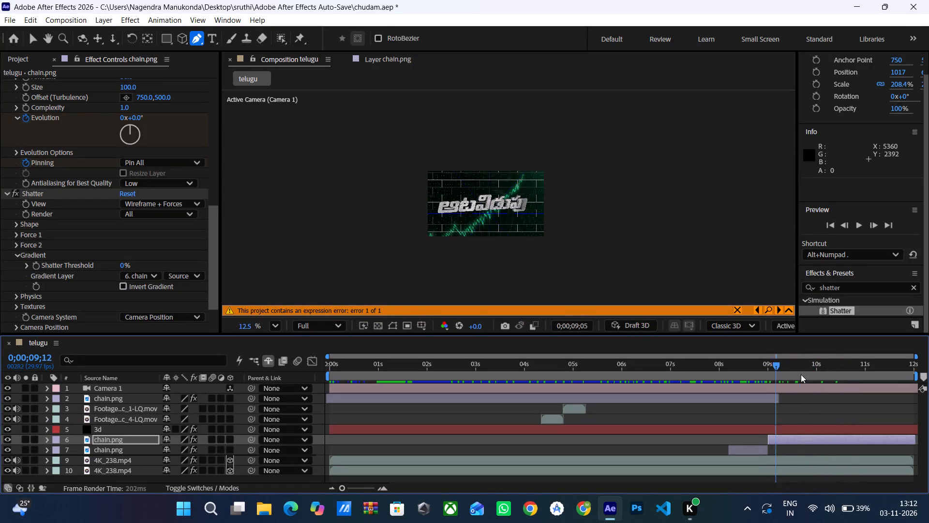
{"action": "left_click_drag", "start_coordinate": [801, 374], "coordinate": [820, 373]}
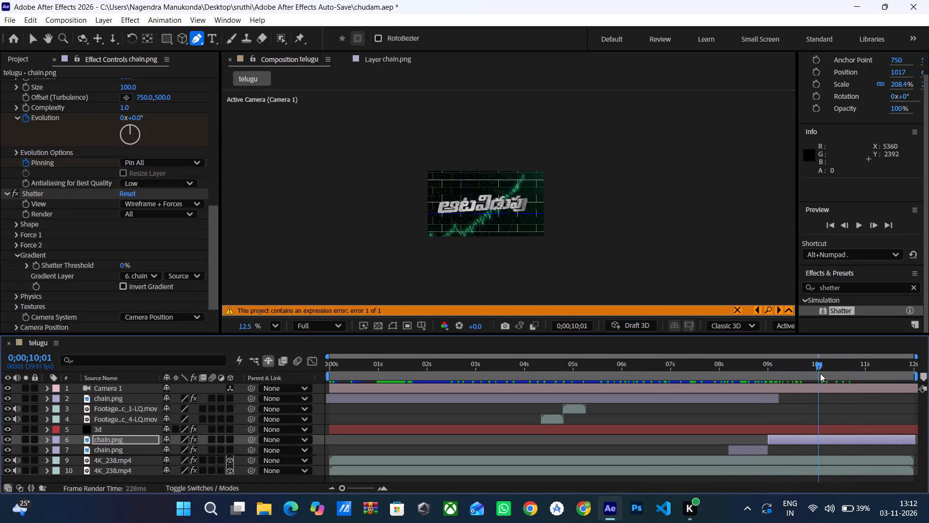
{"action": "left_click_drag", "start_coordinate": [820, 373], "coordinate": [769, 382]}
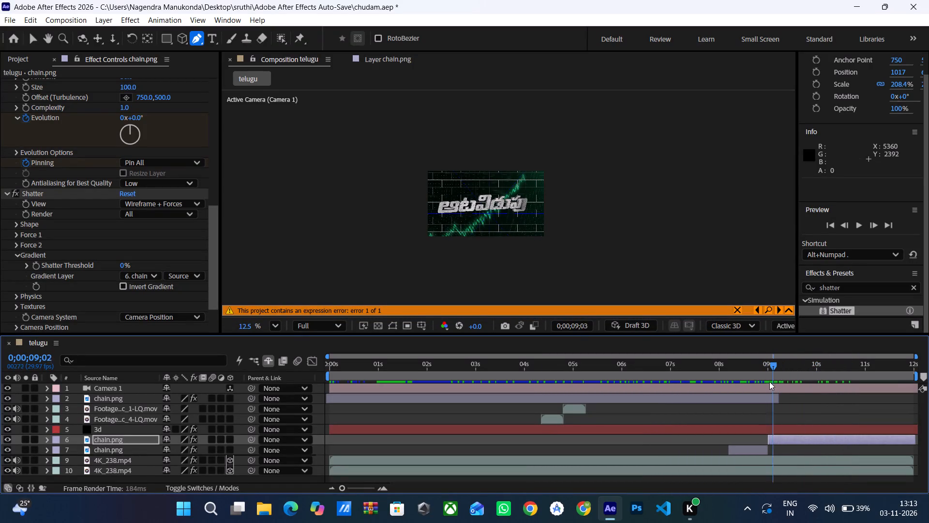
{"action": "left_click_drag", "start_coordinate": [769, 382], "coordinate": [779, 381]}
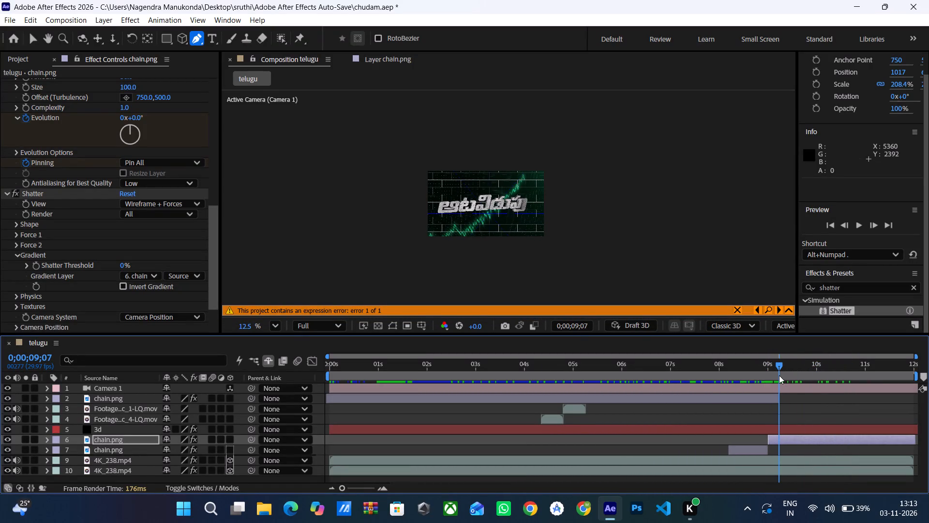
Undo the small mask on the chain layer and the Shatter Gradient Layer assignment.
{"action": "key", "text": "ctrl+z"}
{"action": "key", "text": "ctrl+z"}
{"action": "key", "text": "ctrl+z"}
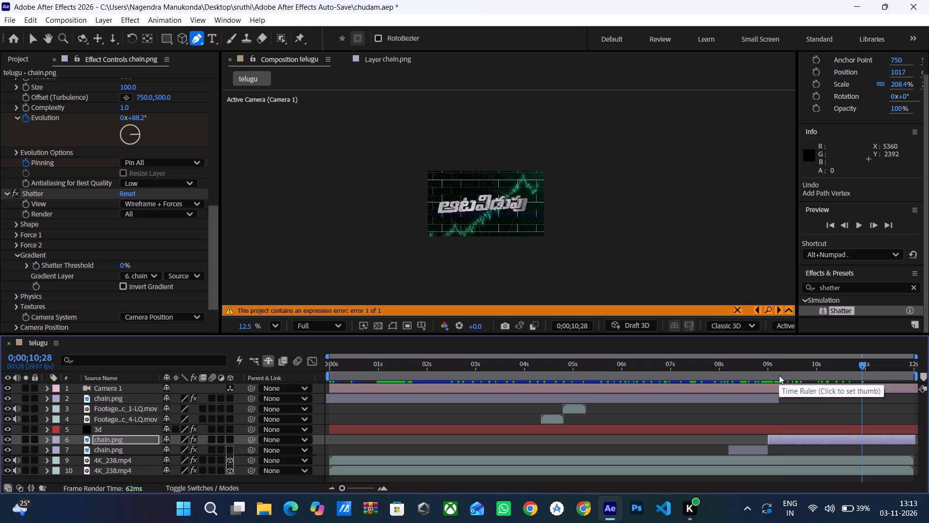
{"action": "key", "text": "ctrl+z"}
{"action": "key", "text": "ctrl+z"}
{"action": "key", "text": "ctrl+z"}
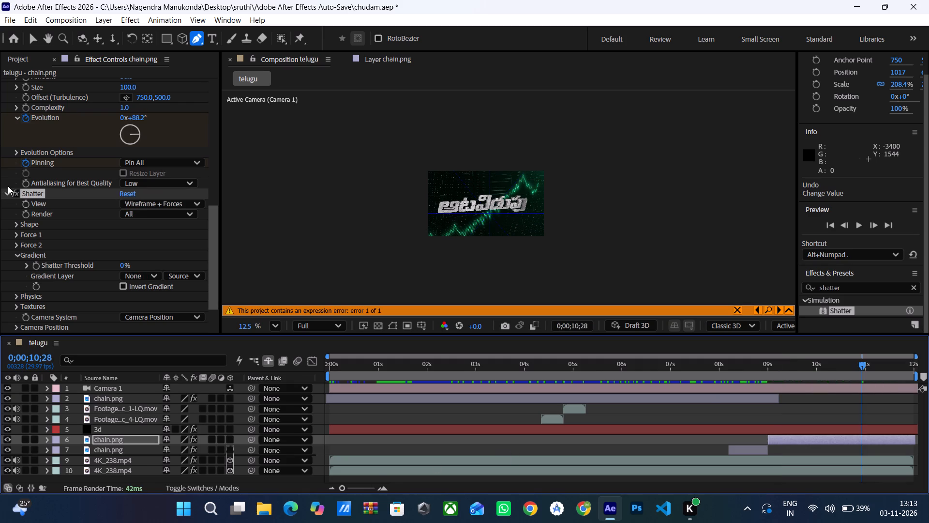
Set the Shatter effect's View to Rendered.
{"action": "left_click", "coordinate": [190, 202]}
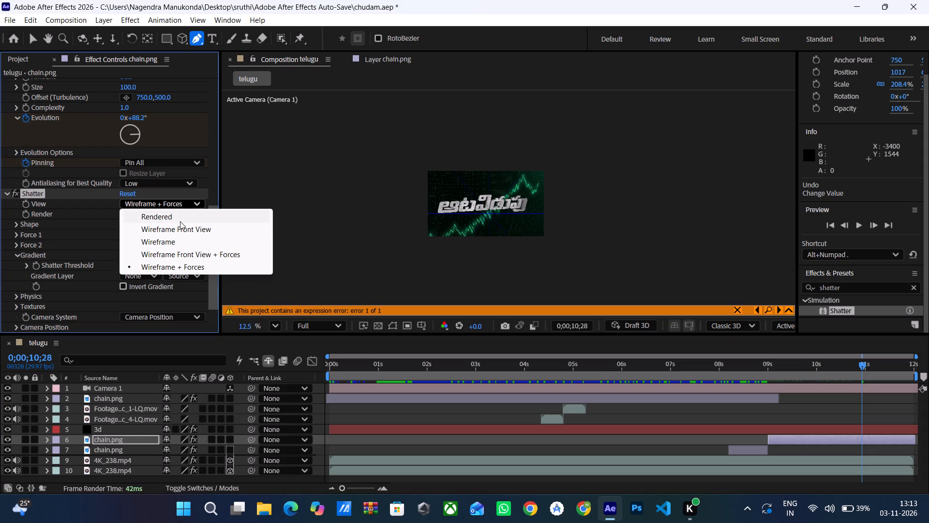
{"action": "left_click", "coordinate": [180, 221]}
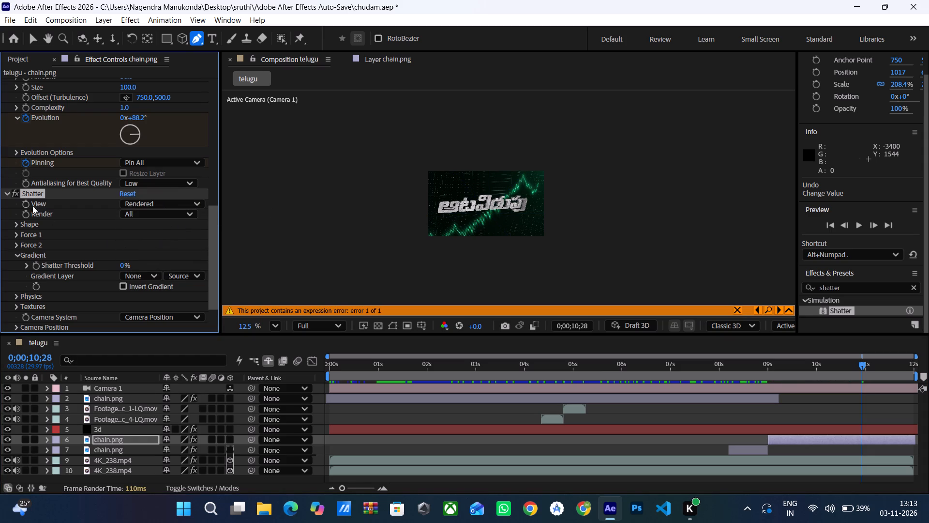
Set the Shatter Shape values to Repetitions 14.80, Direction 0x+7.0° and Origin 800.0,574.0.
{"action": "left_click", "coordinate": [16, 226]}
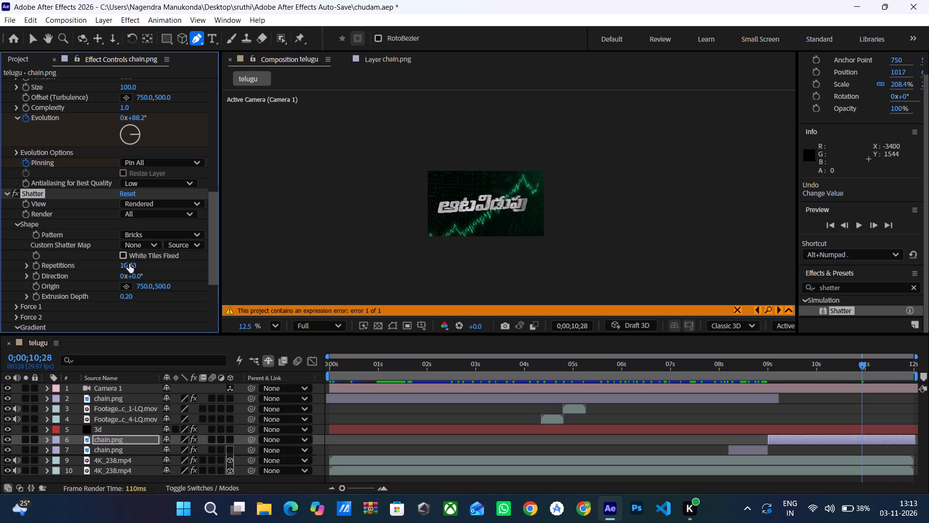
{"action": "left_click_drag", "start_coordinate": [129, 264], "coordinate": [160, 266]}
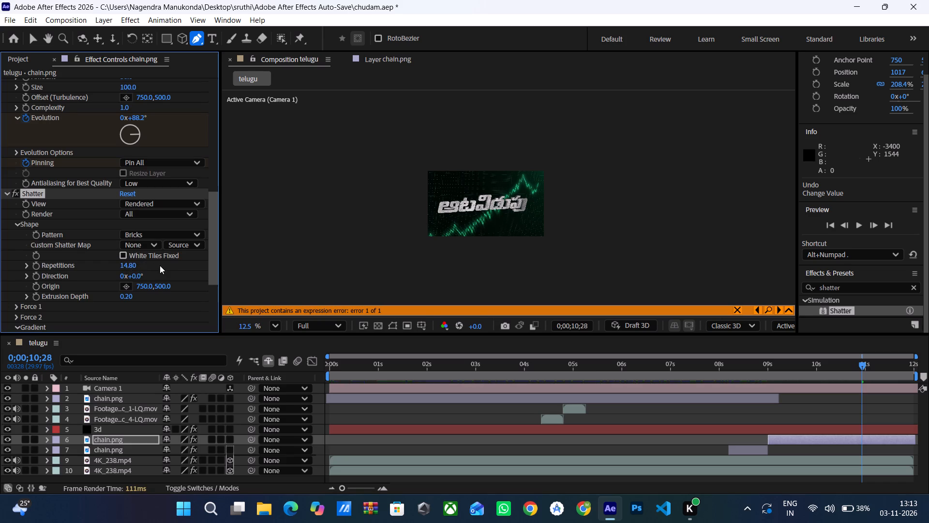
{"action": "left_click_drag", "start_coordinate": [132, 275], "coordinate": [160, 274]}
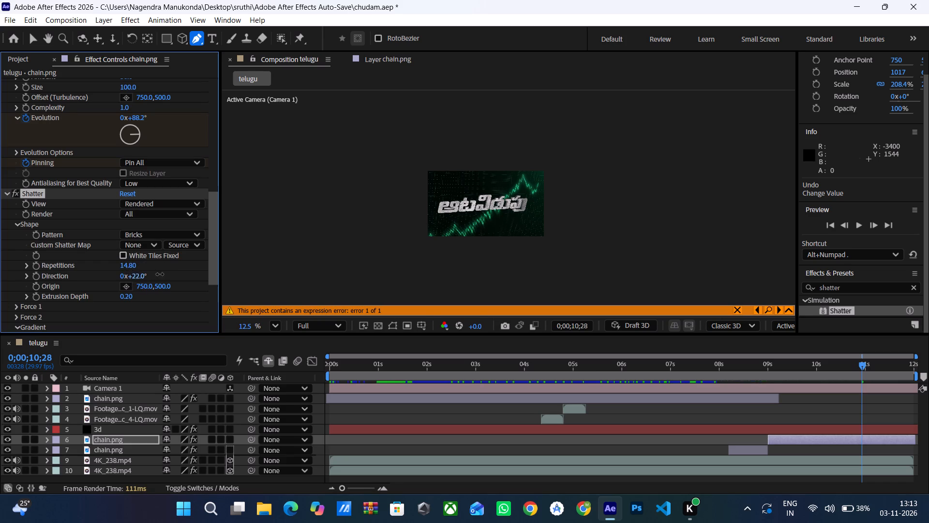
{"action": "left_click_drag", "start_coordinate": [160, 274], "coordinate": [141, 279]}
{"action": "left_click_drag", "start_coordinate": [171, 285], "coordinate": [212, 288]}
{"action": "left_click_drag", "start_coordinate": [143, 288], "coordinate": [174, 289]}
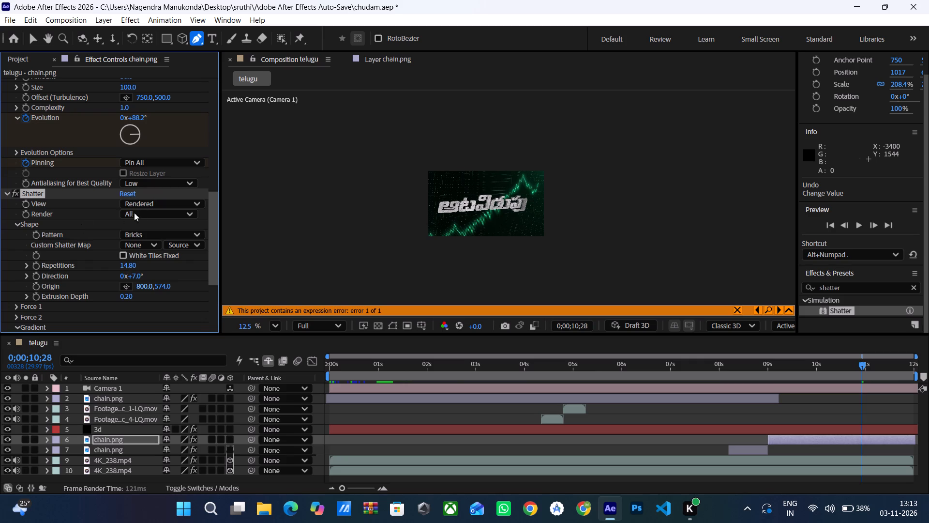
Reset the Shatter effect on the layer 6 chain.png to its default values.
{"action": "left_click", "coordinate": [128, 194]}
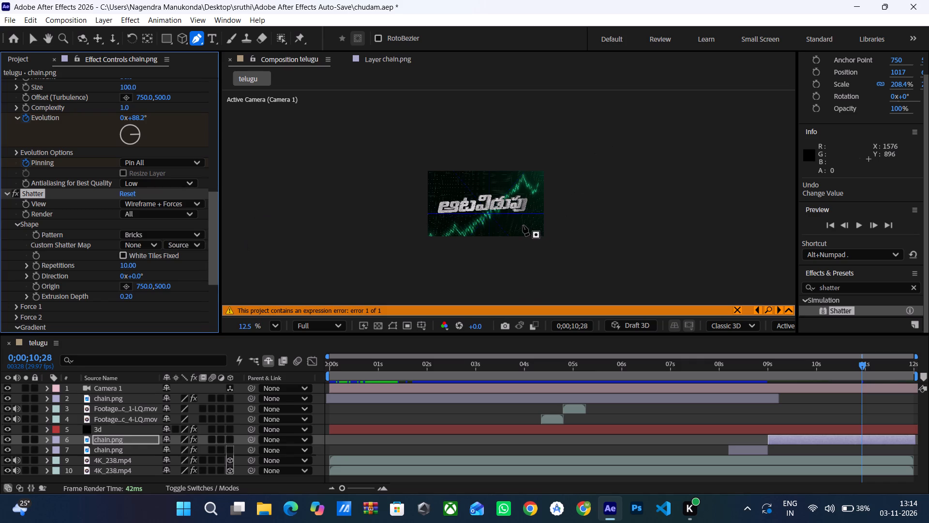
Undo the Shatter reset, the Shape and View changes, and the application of Shatter to the layer 6 chain.png.
{"action": "key", "text": "ctrl+z"}
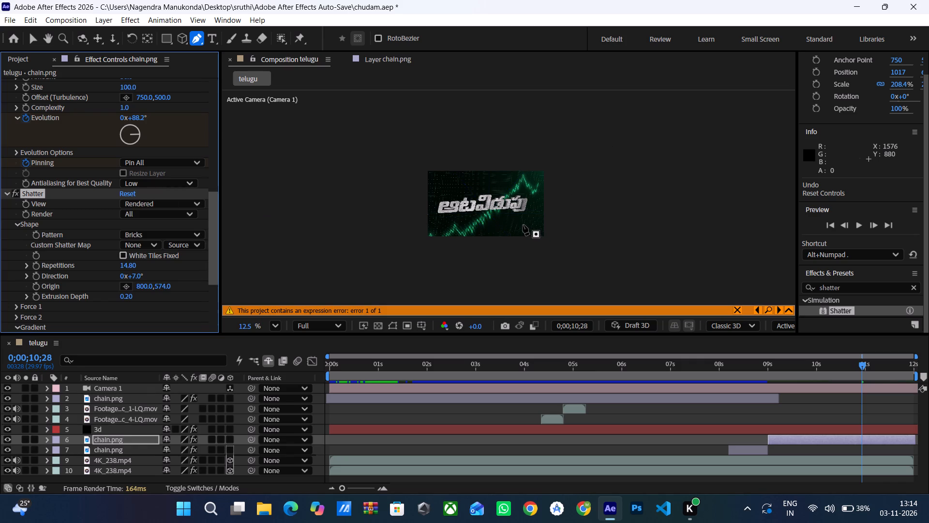
{"action": "key", "text": "ctrl+z"}
{"action": "key", "text": "ctrl+z"}
{"action": "key", "text": "ctrl+z"}
{"action": "key", "text": "ctrl+z"}
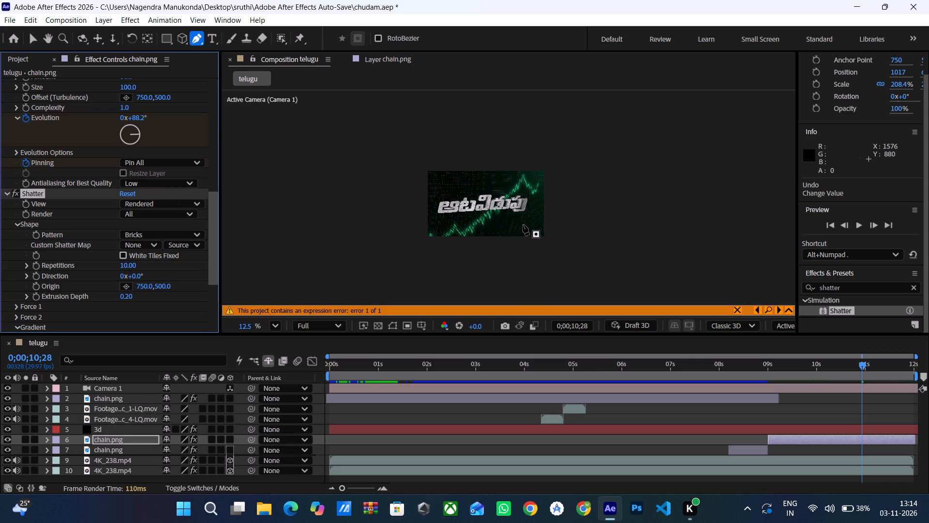
{"action": "key", "text": "ctrl+z"}
{"action": "key", "text": "ctrl+z"}
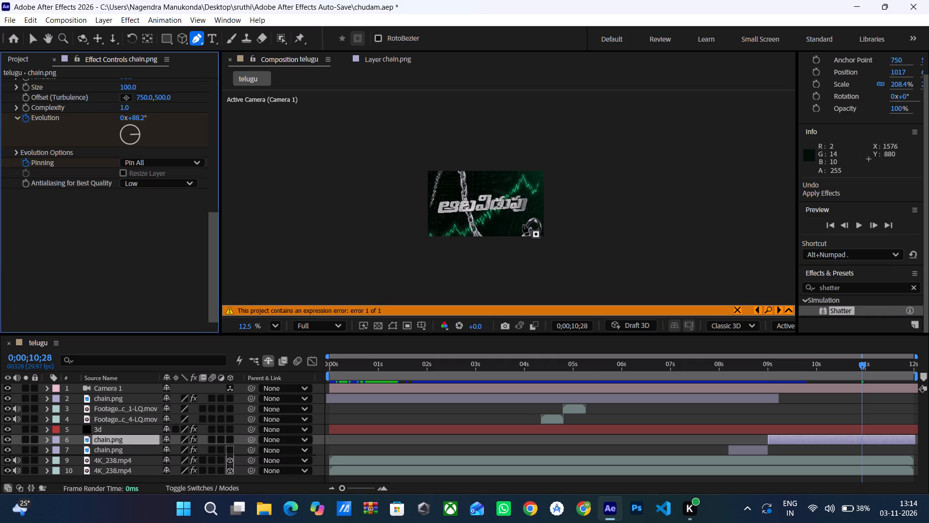
Switch to the Selection tool and examine the chains around the title in the telugu composition up close.
{"action": "left_click", "coordinate": [34, 43]}
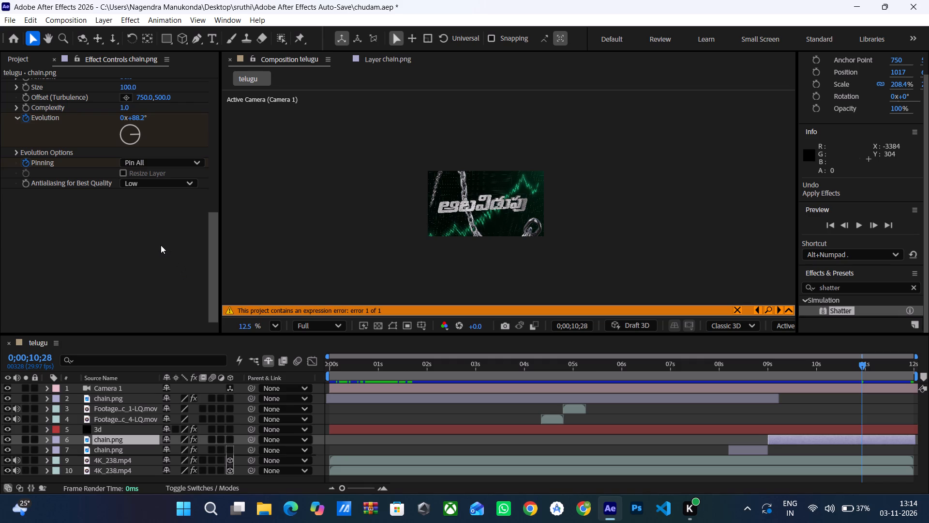
{"action": "scroll", "coordinate": [450, 220], "scroll_direction": "up", "scroll_amount": 4}
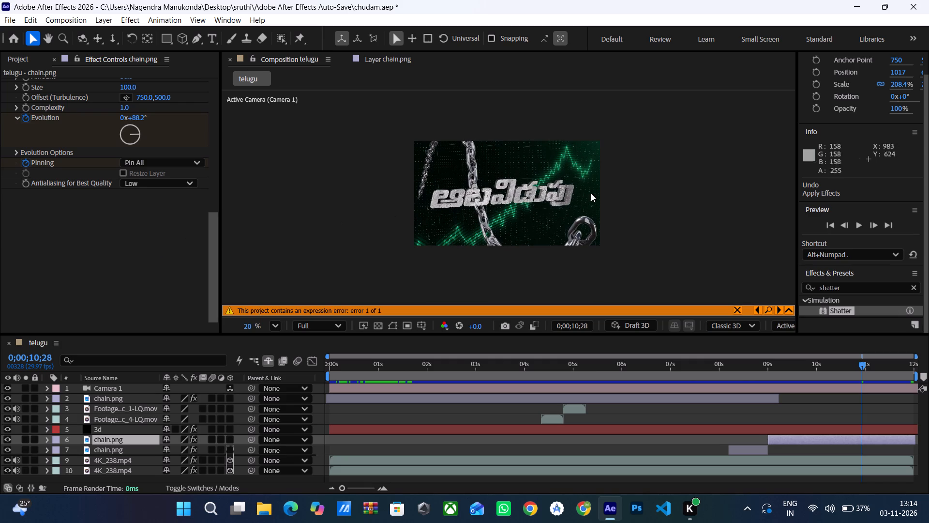
{"action": "scroll", "coordinate": [676, 190], "scroll_direction": "up", "scroll_amount": 3}
{"action": "scroll", "coordinate": [275, 217], "scroll_direction": "up", "scroll_amount": 1}
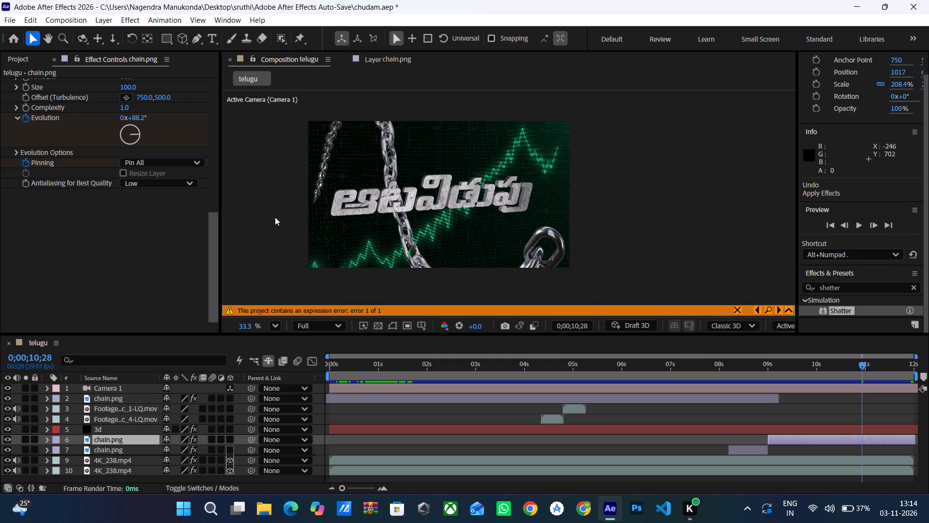
{"action": "scroll", "coordinate": [275, 217], "scroll_direction": "up", "scroll_amount": 2}
{"action": "scroll", "coordinate": [275, 216], "scroll_direction": "down", "scroll_amount": 2}
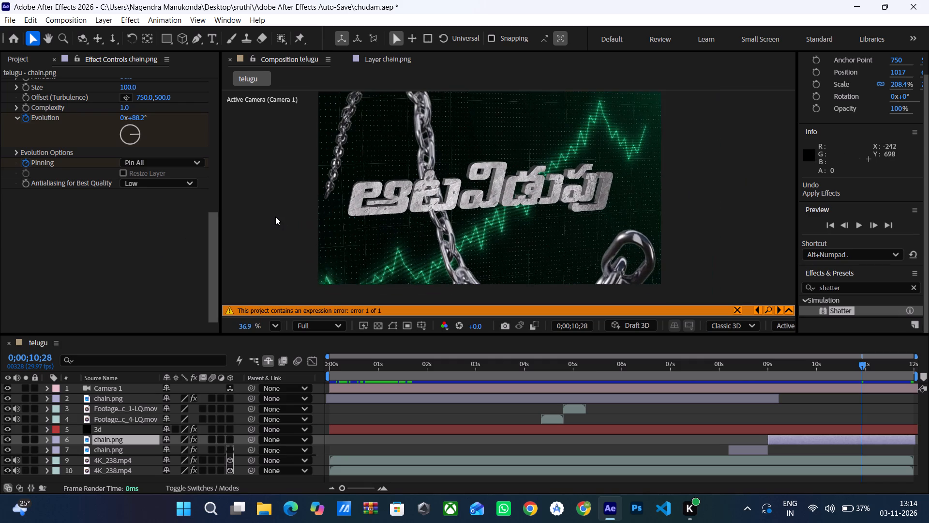
{"action": "scroll", "coordinate": [660, 165], "scroll_direction": "down", "scroll_amount": 1}
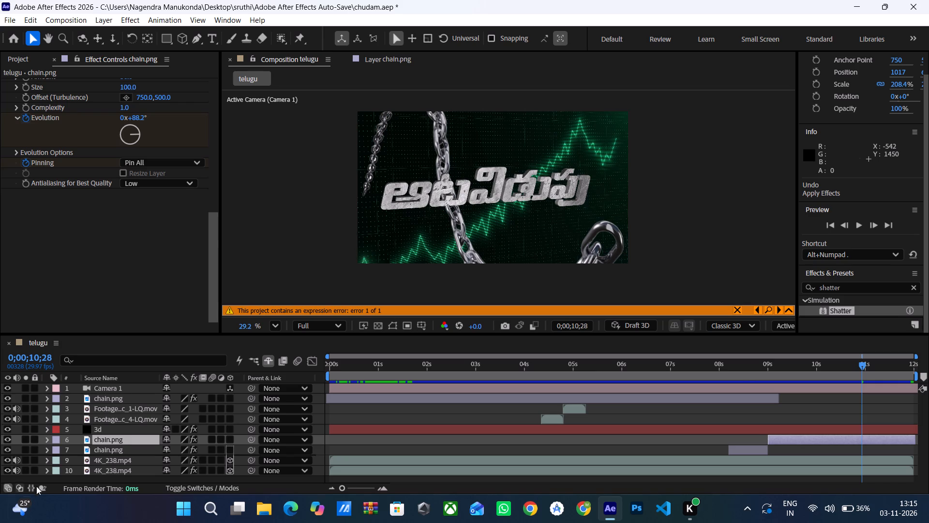
Open the layer 6 chain.png in its Layer viewer and apply the Shatter effect to it.
{"action": "right_click", "coordinate": [112, 441]}
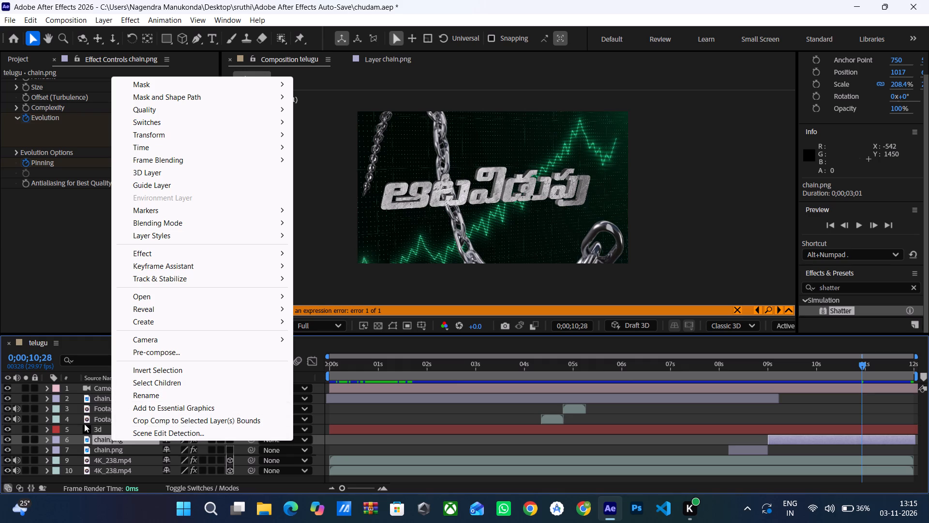
{"action": "double_click", "coordinate": [101, 438]}
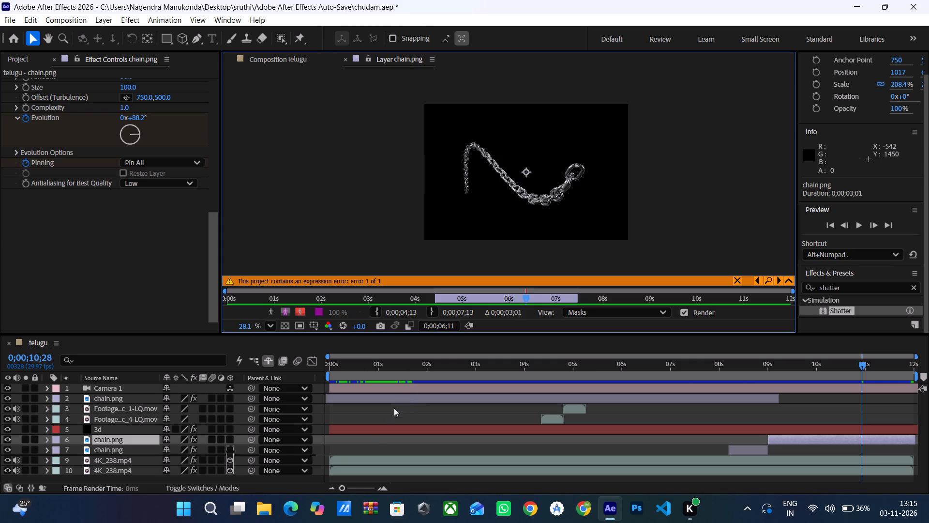
{"action": "left_click_drag", "start_coordinate": [838, 308], "coordinate": [767, 316]}
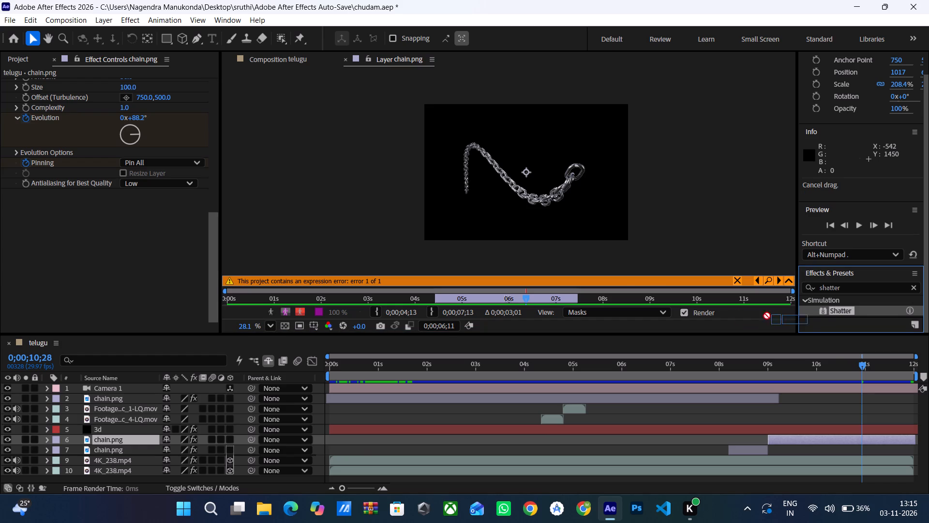
{"action": "left_click_drag", "start_coordinate": [767, 316], "coordinate": [538, 186]}
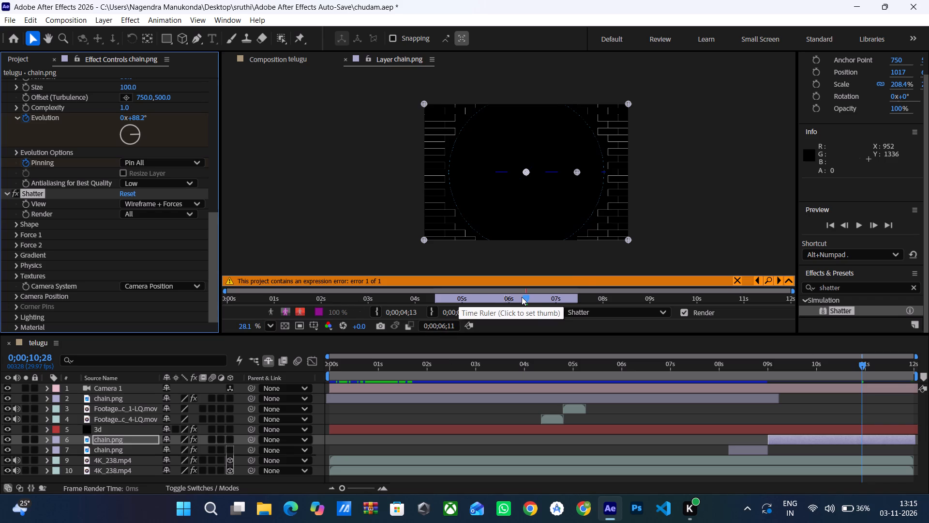
Scrub the chain layer back to 0;00;00;00 to check the Shatter wireframe over time.
{"action": "left_click_drag", "start_coordinate": [524, 296], "coordinate": [280, 320]}
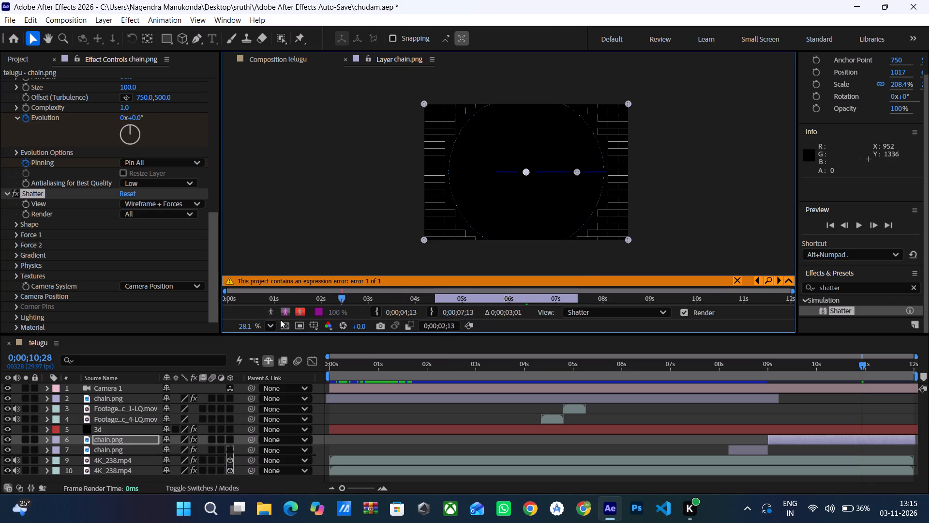
{"action": "left_click_drag", "start_coordinate": [280, 320], "coordinate": [286, 323]}
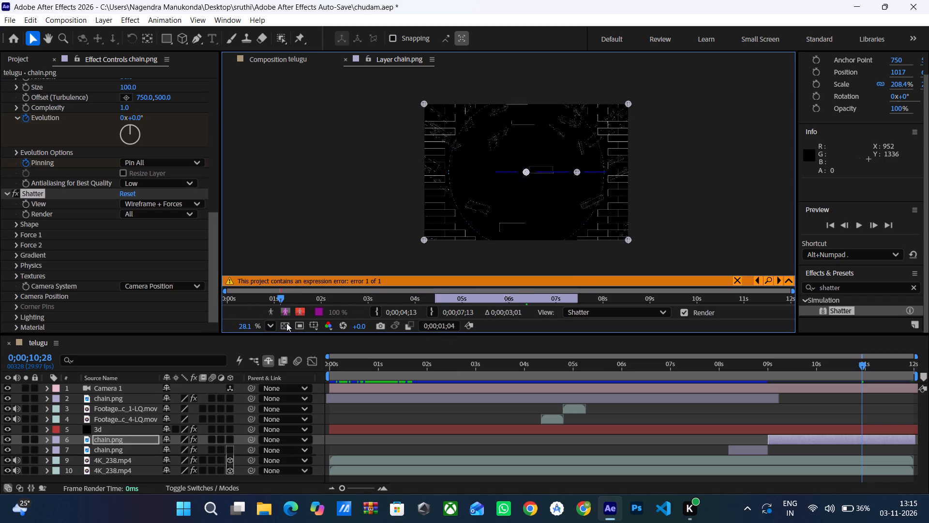
{"action": "left_click_drag", "start_coordinate": [286, 323], "coordinate": [288, 322]}
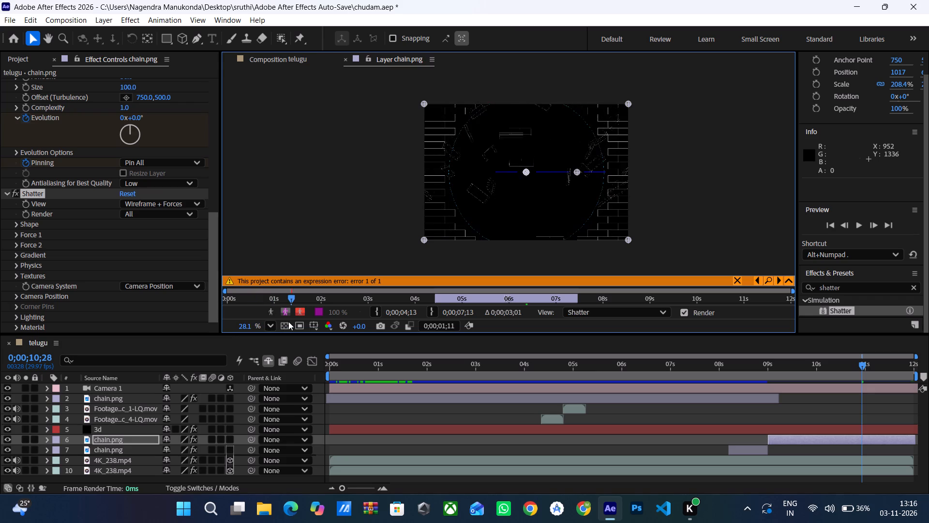
{"action": "left_click_drag", "start_coordinate": [288, 322], "coordinate": [192, 324]}
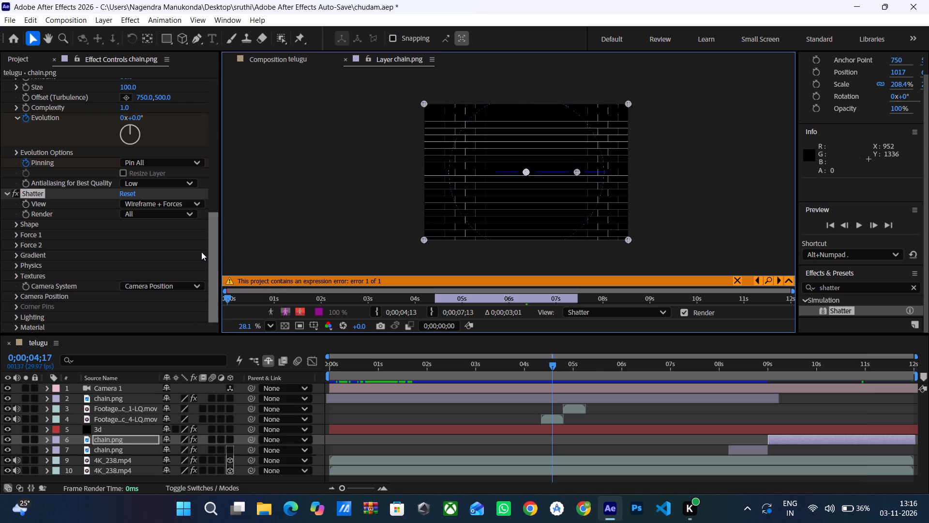
Collapse the Turbulent Displace, Transform and Zoom - spiral effects on the chain layer, leaving only Shatter expanded.
{"action": "scroll", "coordinate": [170, 192], "scroll_direction": "down", "scroll_amount": 4}
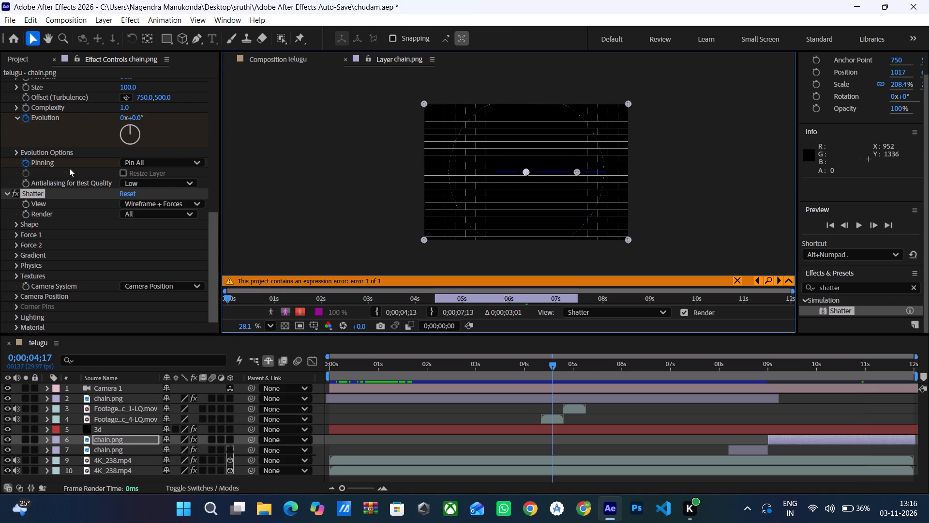
{"action": "scroll", "coordinate": [13, 104], "scroll_direction": "up", "scroll_amount": 3}
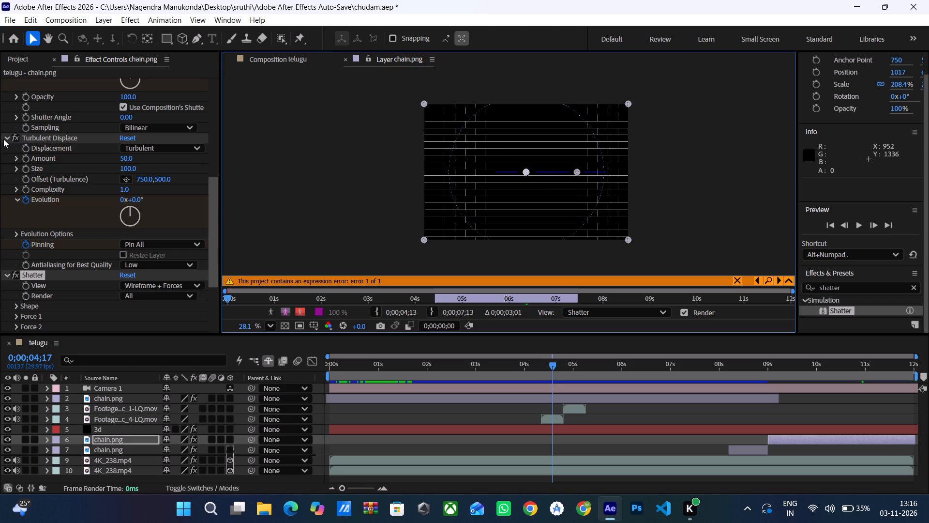
{"action": "left_click", "coordinate": [4, 138]}
{"action": "scroll", "coordinate": [13, 138], "scroll_direction": "up", "scroll_amount": 3}
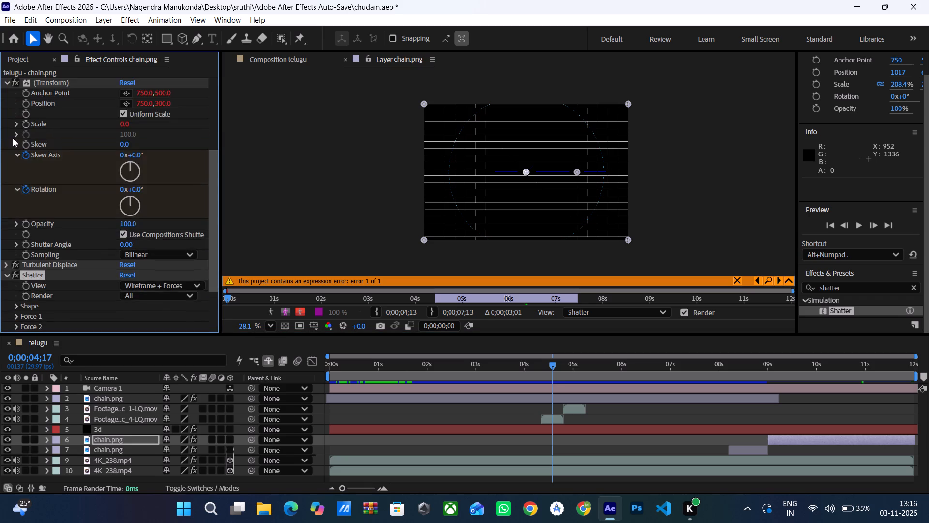
{"action": "scroll", "coordinate": [13, 138], "scroll_direction": "up", "scroll_amount": 11}
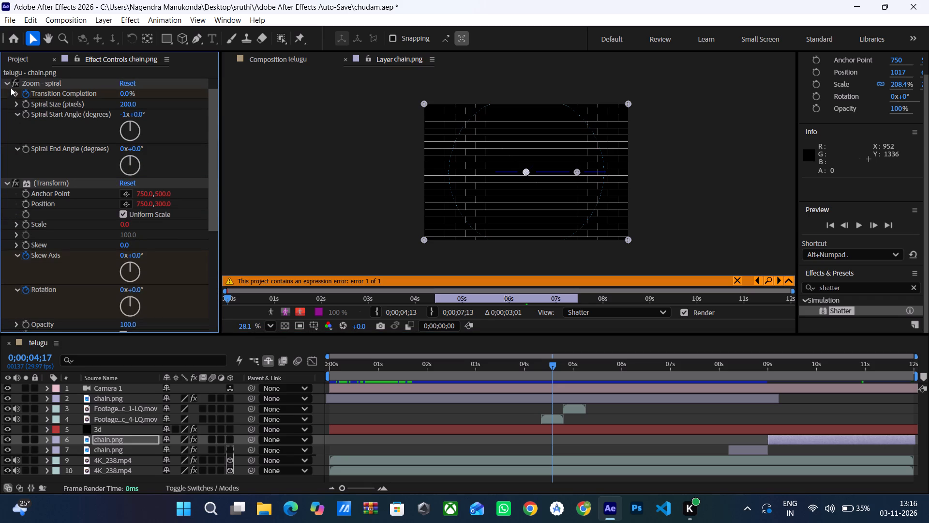
{"action": "left_click", "coordinate": [9, 84]}
{"action": "left_click", "coordinate": [8, 92]}
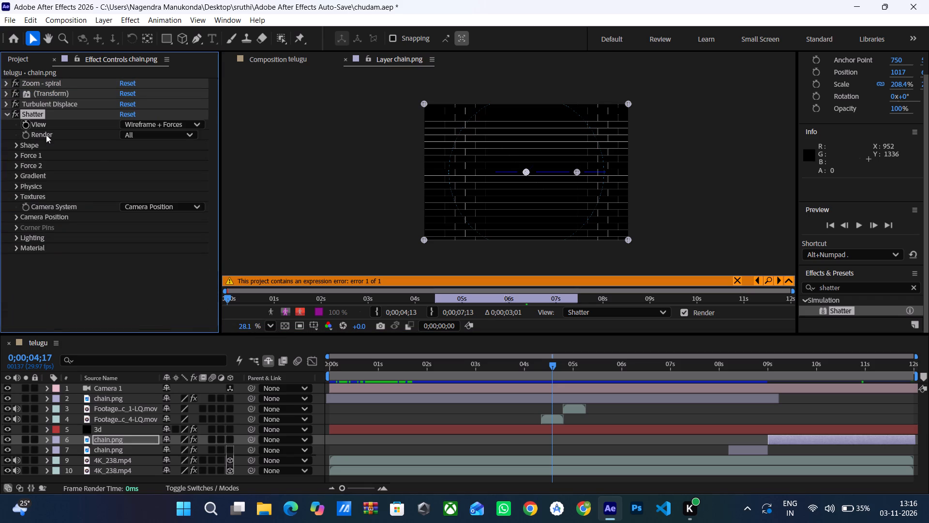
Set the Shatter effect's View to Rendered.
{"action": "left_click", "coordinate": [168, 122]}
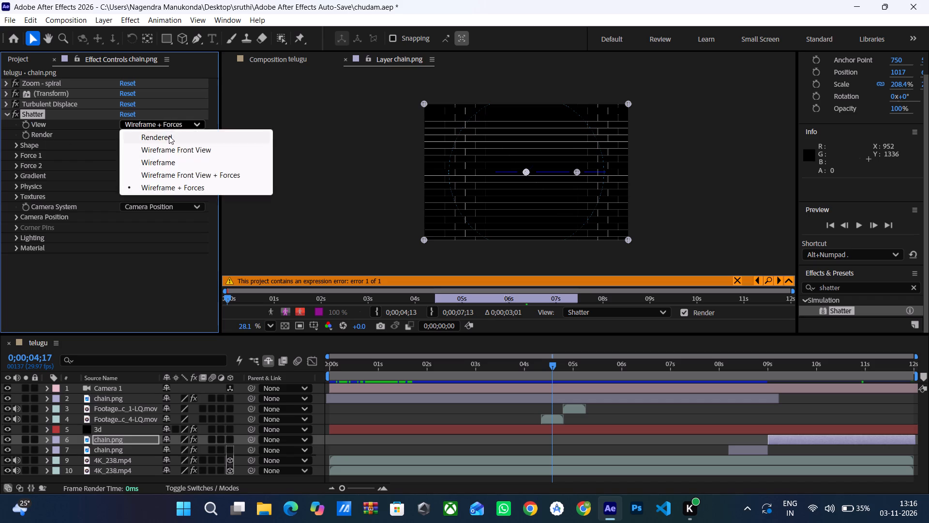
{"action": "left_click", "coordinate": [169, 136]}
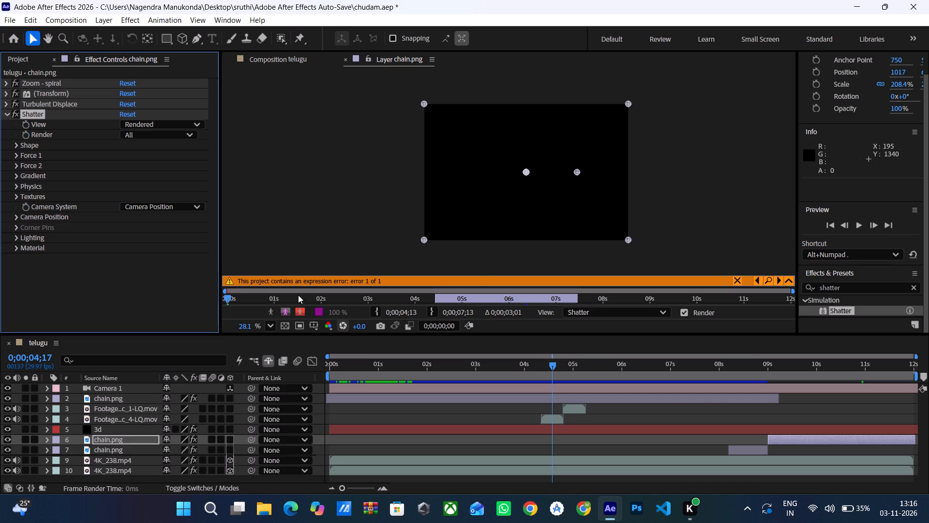
Scrub the chain layer from its start past 0;00;09;01 and back to 0;00;00;00 to check the rendered shatter.
{"action": "left_click_drag", "start_coordinate": [227, 299], "coordinate": [309, 298]}
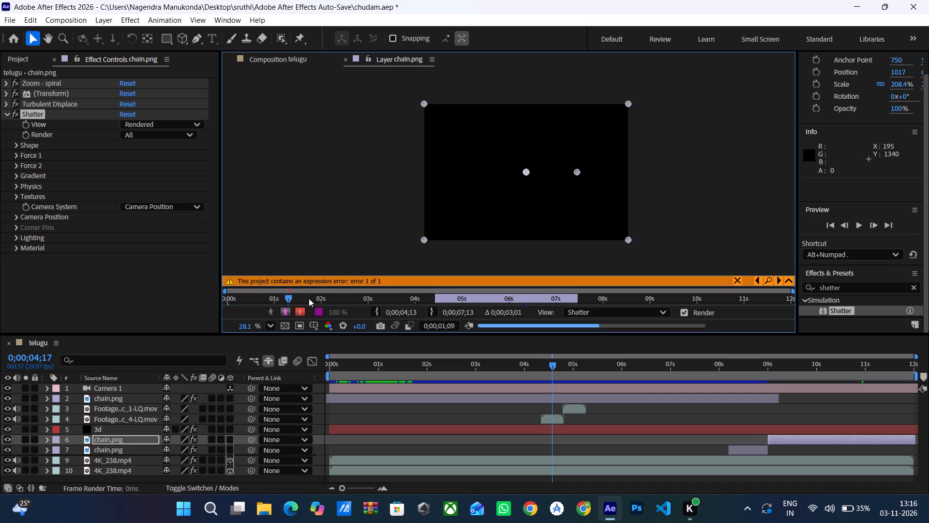
{"action": "left_click_drag", "start_coordinate": [309, 298], "coordinate": [457, 314]}
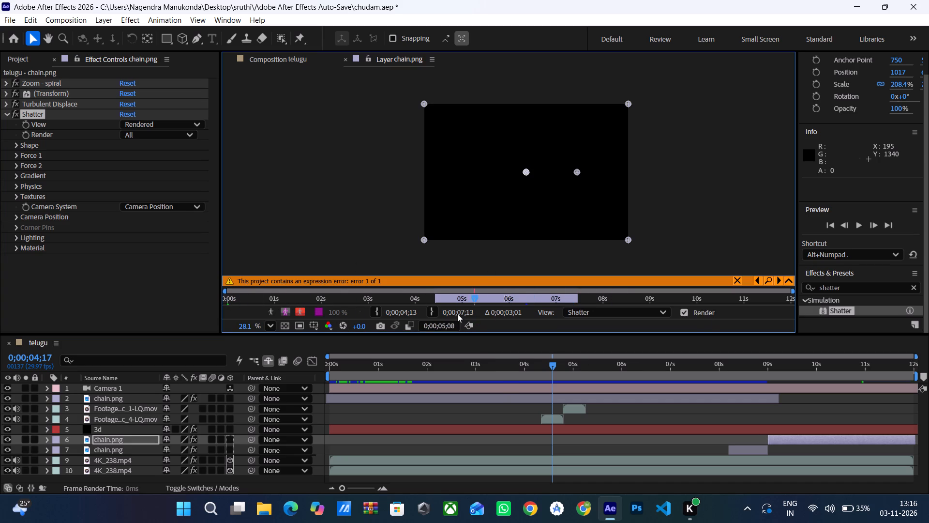
{"action": "left_click_drag", "start_coordinate": [457, 314], "coordinate": [618, 300]}
{"action": "left_click_drag", "start_coordinate": [618, 300], "coordinate": [150, 352]}
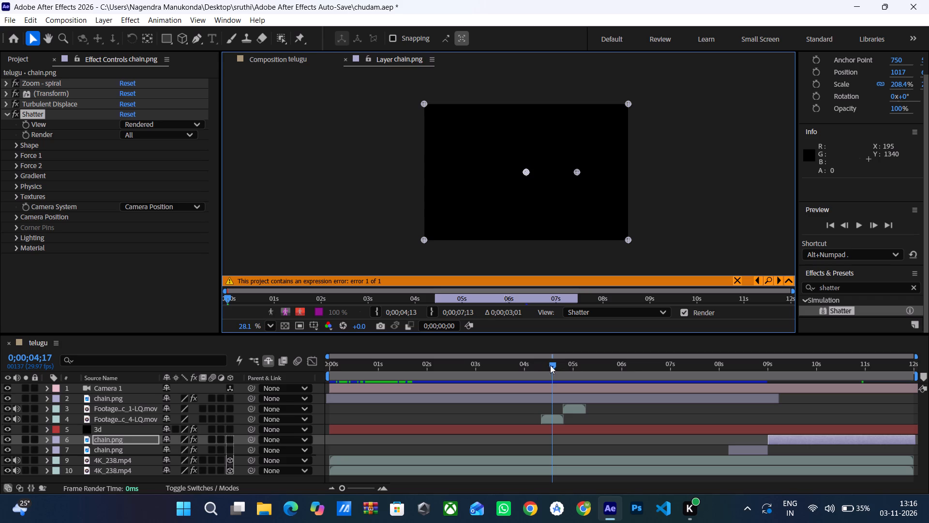
Move the composition time to 0;00;09;02 and preview the chain layer's rendered shatter, stopping playback at 0;00;10;26.
{"action": "left_click_drag", "start_coordinate": [553, 361], "coordinate": [771, 402]}
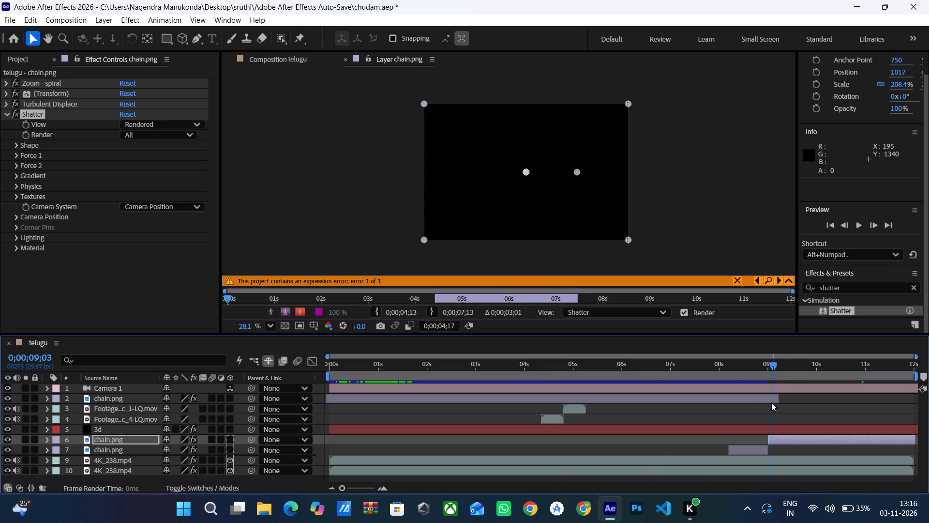
{"action": "left_click_drag", "start_coordinate": [771, 402], "coordinate": [770, 402]}
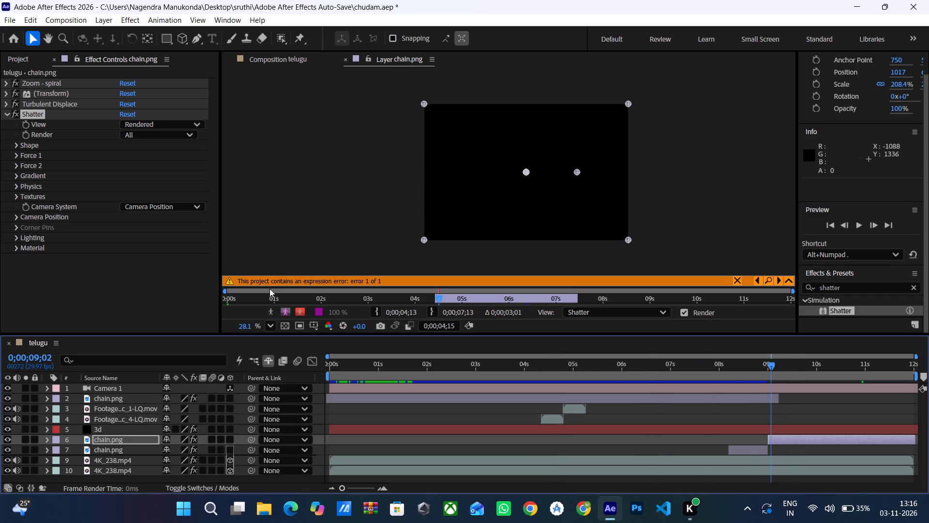
{"action": "left_click", "coordinate": [224, 290]}
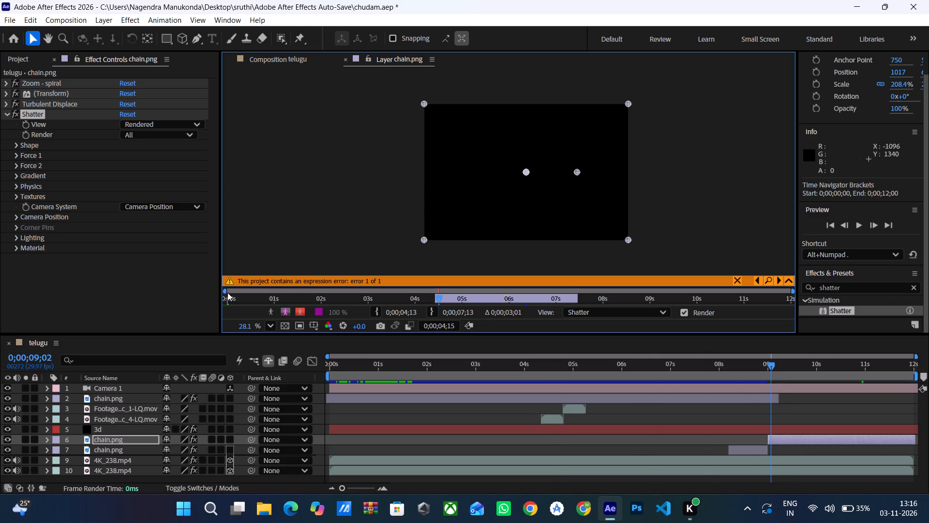
{"action": "left_click", "coordinate": [226, 291]}
{"action": "key", "text": "space"}
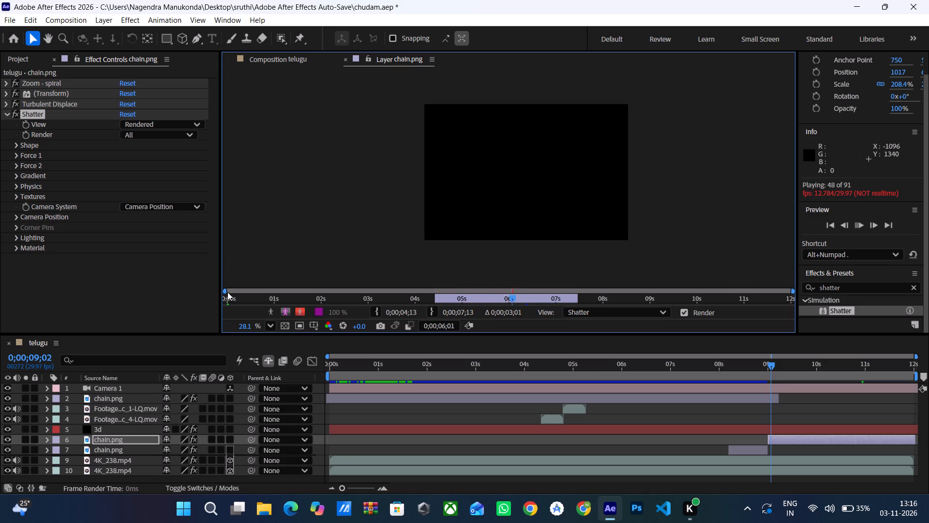
{"action": "key", "text": "space"}
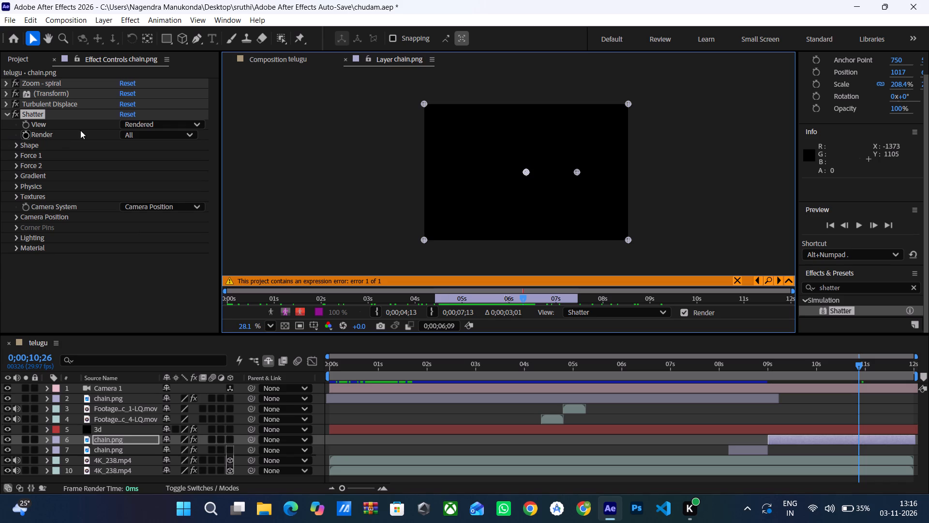
Set the Shatter effect's View to Wireframe Front View.
{"action": "double_click", "coordinate": [156, 118]}
{"action": "left_click", "coordinate": [160, 134]}
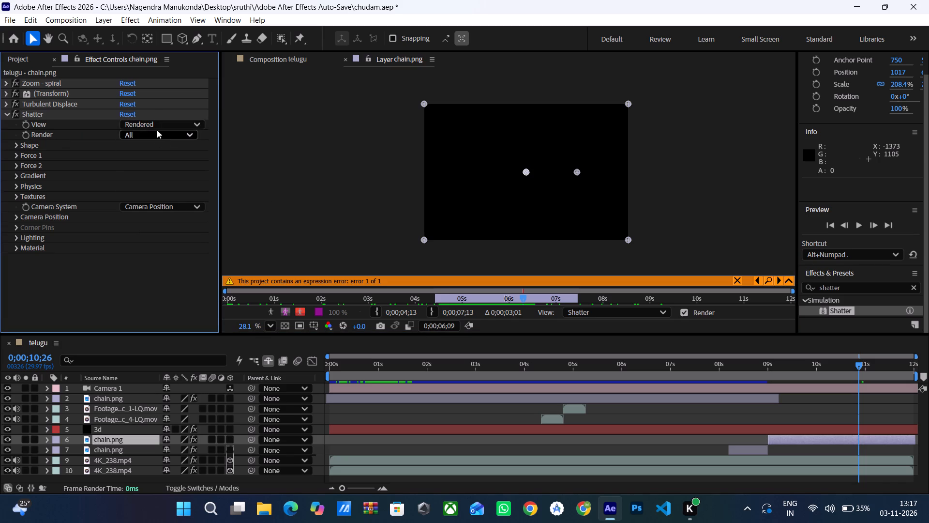
{"action": "left_click", "coordinate": [157, 130]}
{"action": "left_click", "coordinate": [157, 121]}
{"action": "left_click", "coordinate": [163, 150]}
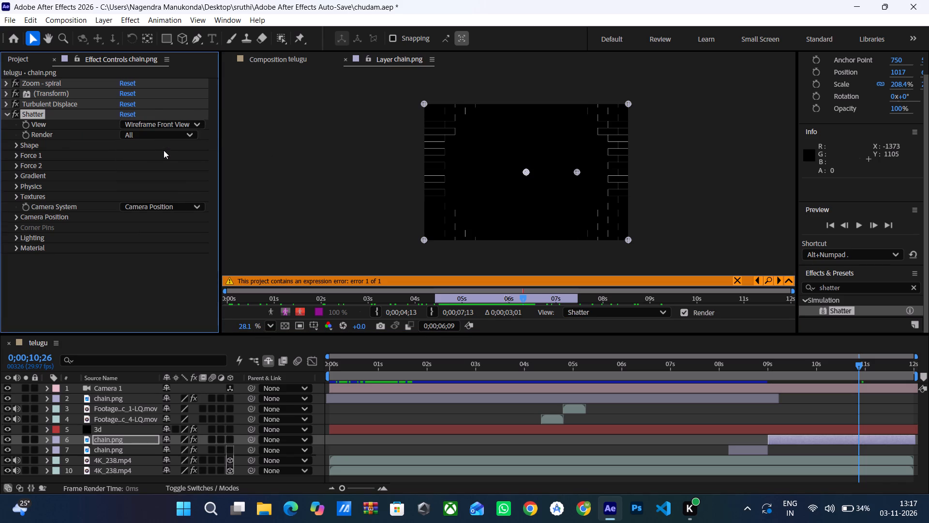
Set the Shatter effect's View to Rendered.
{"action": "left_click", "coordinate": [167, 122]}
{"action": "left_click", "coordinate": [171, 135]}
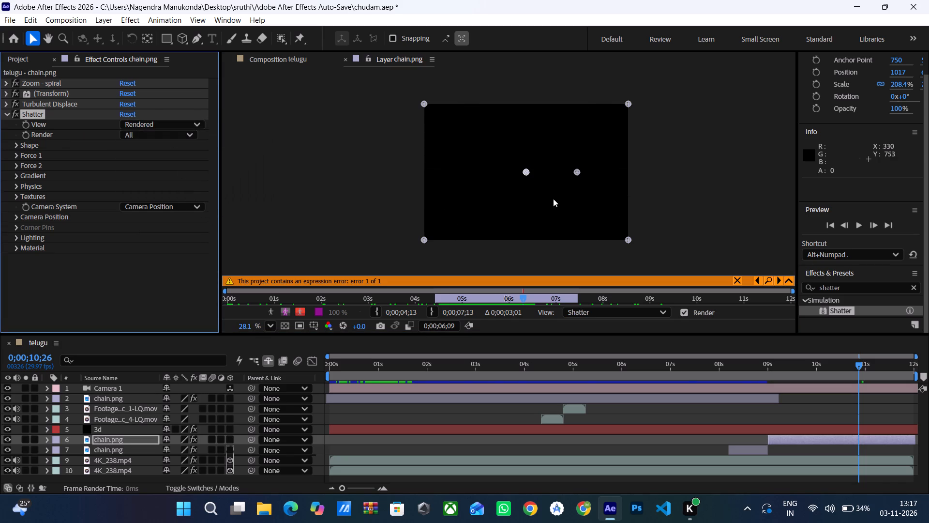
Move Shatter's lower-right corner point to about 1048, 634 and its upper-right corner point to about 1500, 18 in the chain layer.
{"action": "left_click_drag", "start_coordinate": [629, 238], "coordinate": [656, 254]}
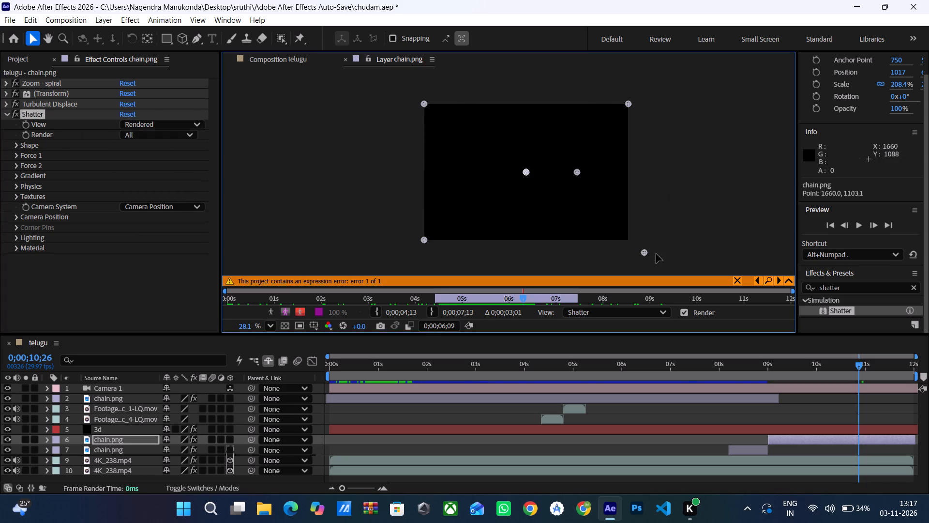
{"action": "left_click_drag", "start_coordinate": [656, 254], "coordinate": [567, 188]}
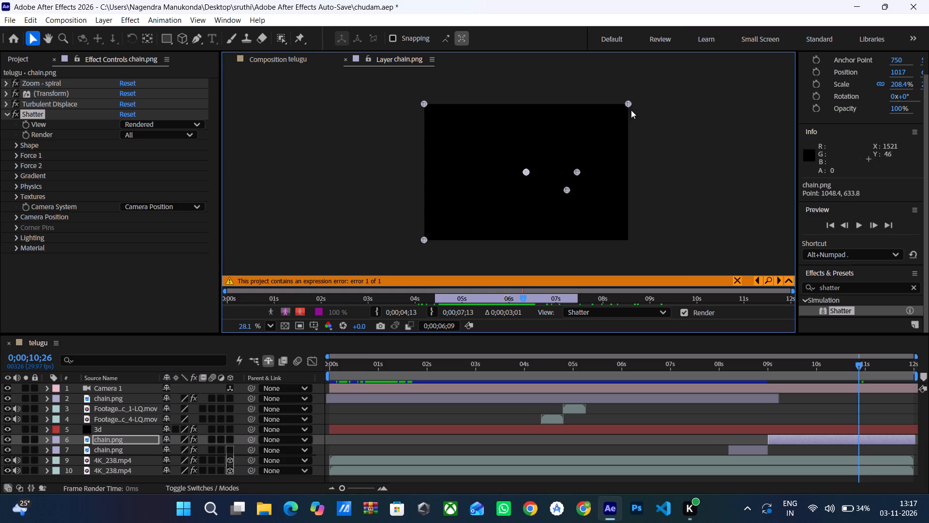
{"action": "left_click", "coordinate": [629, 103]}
Close the chain.png layer view and scrub the telugu composition back from 0;00;10;26 to 0;00;08;12 to check when the chain appears.
{"action": "left_click", "coordinate": [360, 58]}
{"action": "left_click", "coordinate": [342, 59]}
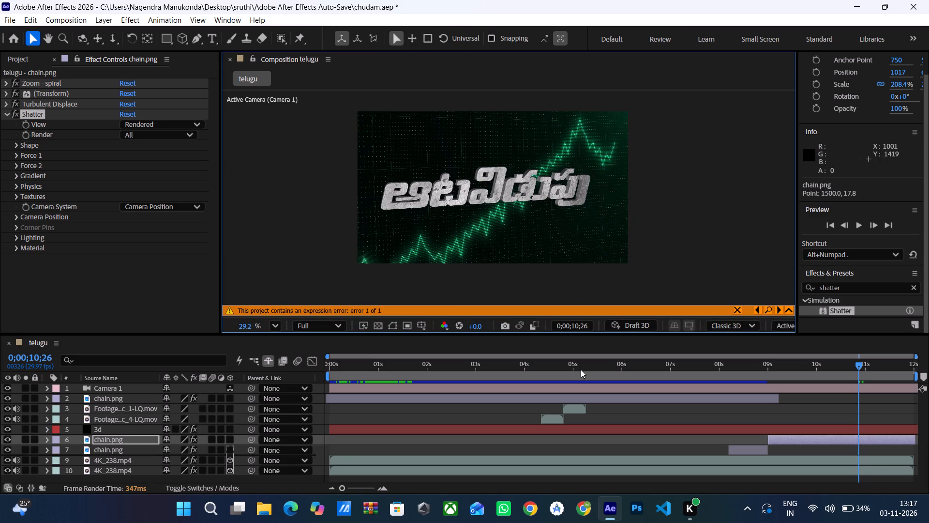
{"action": "left_click", "coordinate": [785, 438]}
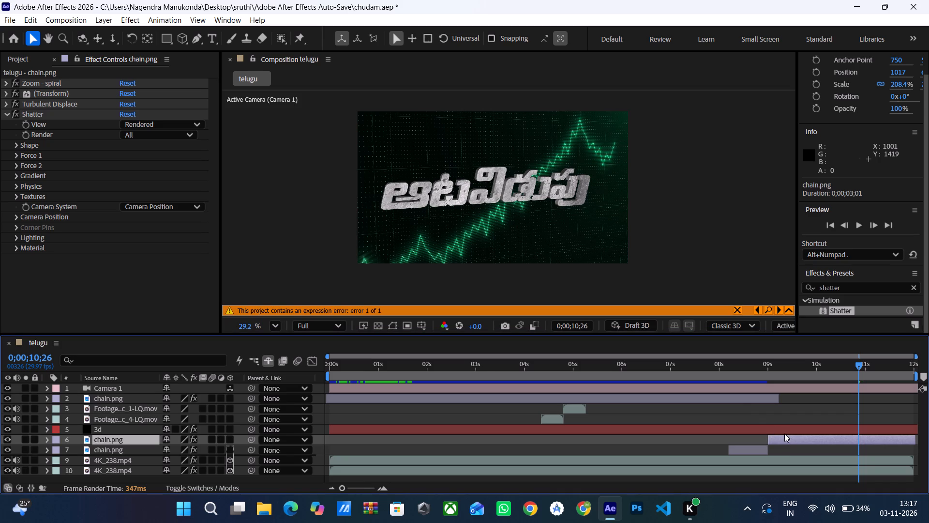
{"action": "left_click", "coordinate": [787, 437]}
{"action": "left_click_drag", "start_coordinate": [859, 359], "coordinate": [828, 365]}
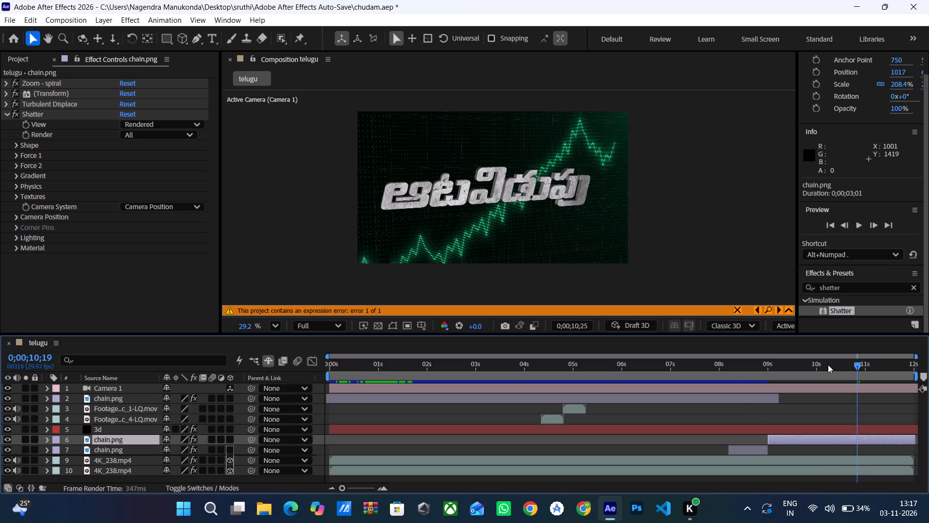
{"action": "left_click_drag", "start_coordinate": [828, 365], "coordinate": [781, 378]}
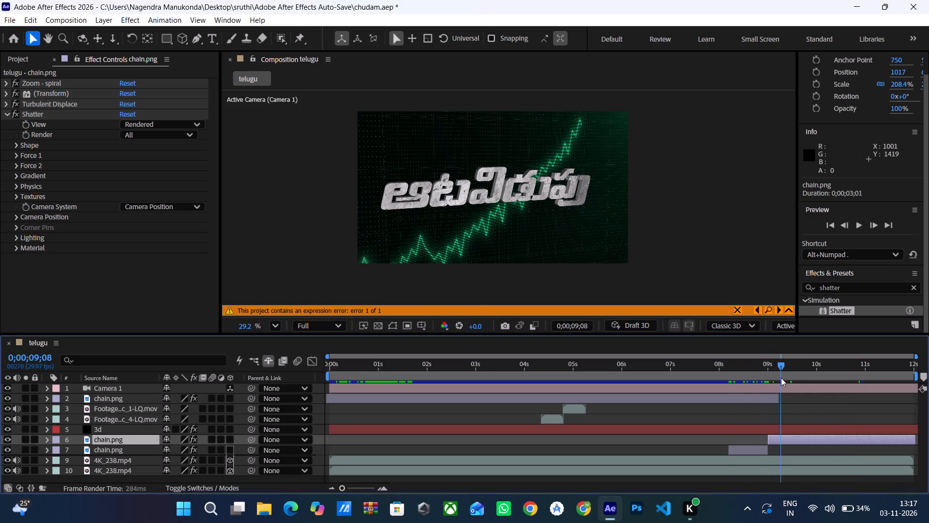
{"action": "left_click_drag", "start_coordinate": [781, 378], "coordinate": [772, 375]}
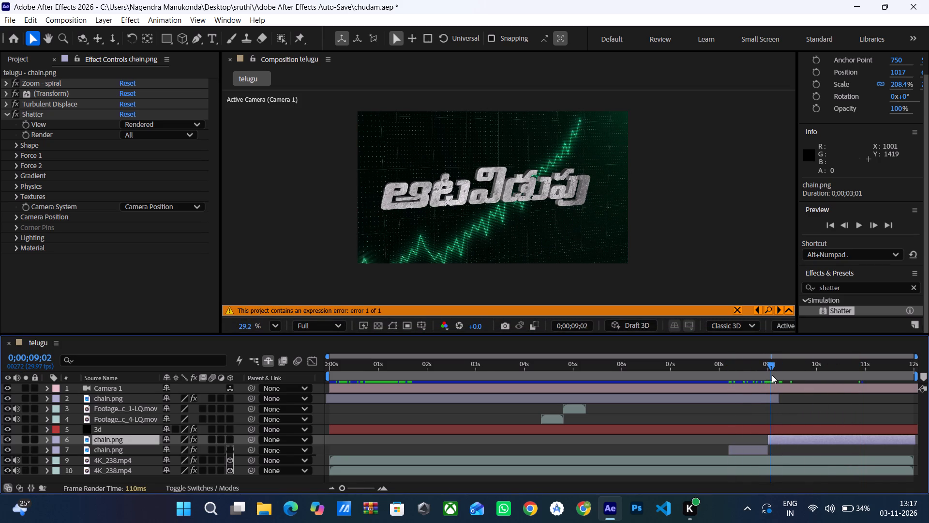
{"action": "left_click_drag", "start_coordinate": [772, 375], "coordinate": [766, 375]}
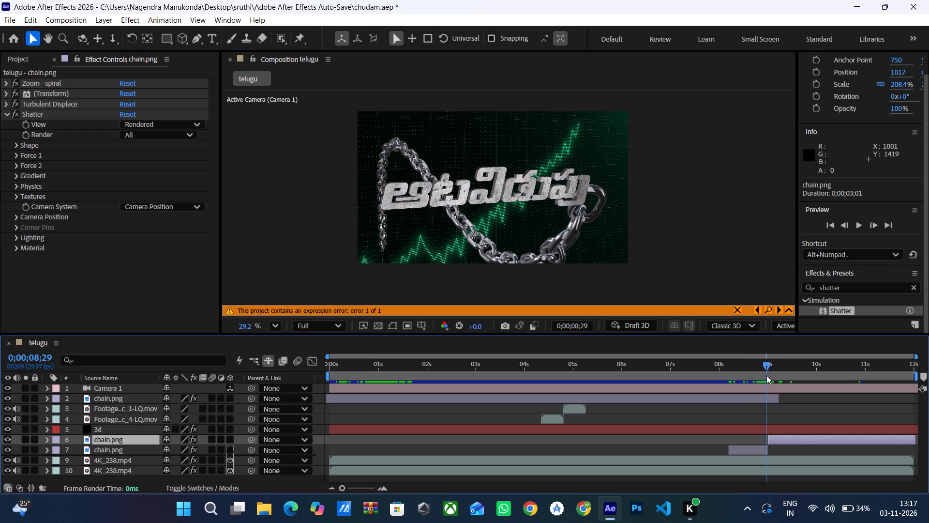
{"action": "left_click_drag", "start_coordinate": [766, 375], "coordinate": [738, 375]}
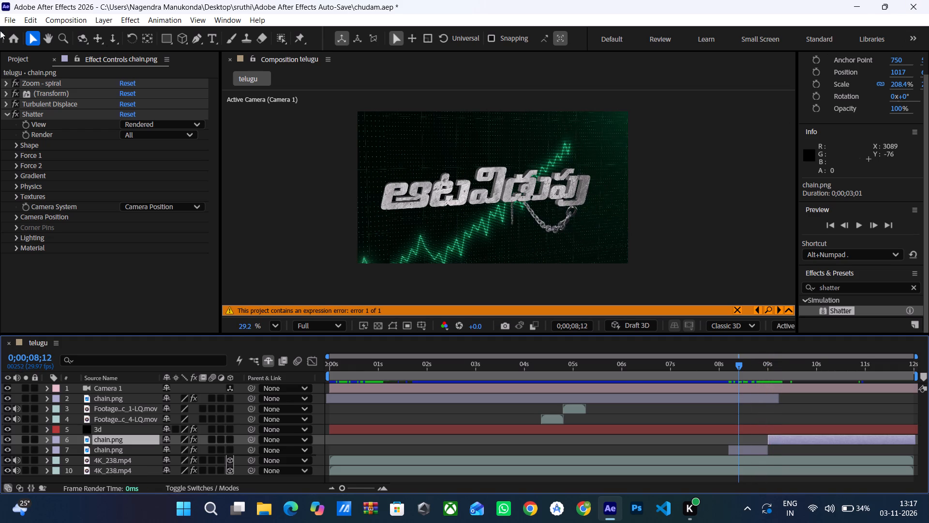
Reopen the chudam project from the recent files, discarding the unsaved changes.
{"action": "left_click", "coordinate": [7, 18]}
{"action": "left_click", "coordinate": [30, 46]}
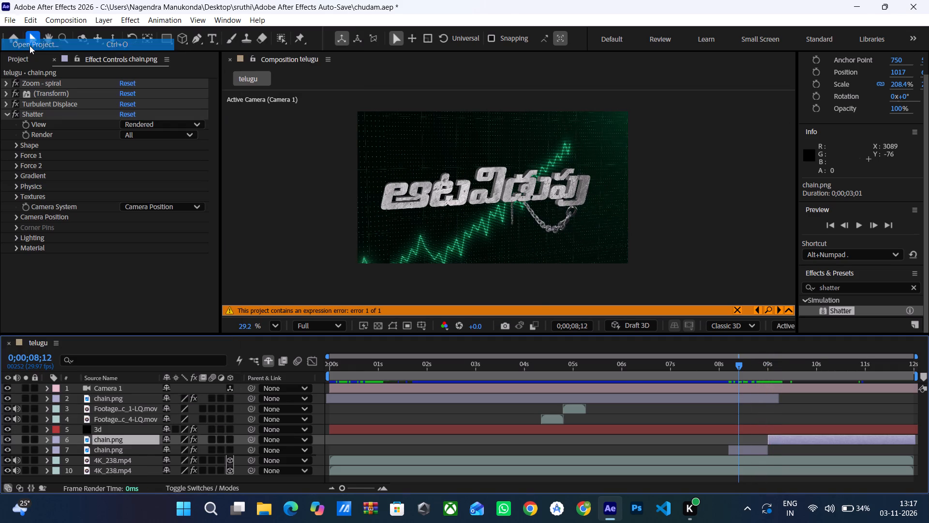
{"action": "left_click", "coordinate": [470, 284]}
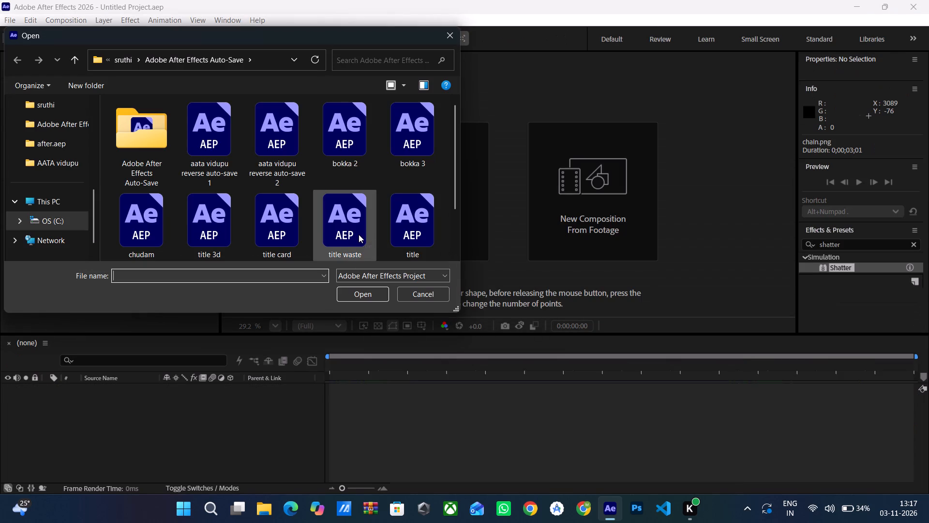
{"action": "scroll", "coordinate": [93, 133], "scroll_direction": "up", "scroll_amount": 4}
{"action": "left_click", "coordinate": [65, 110]}
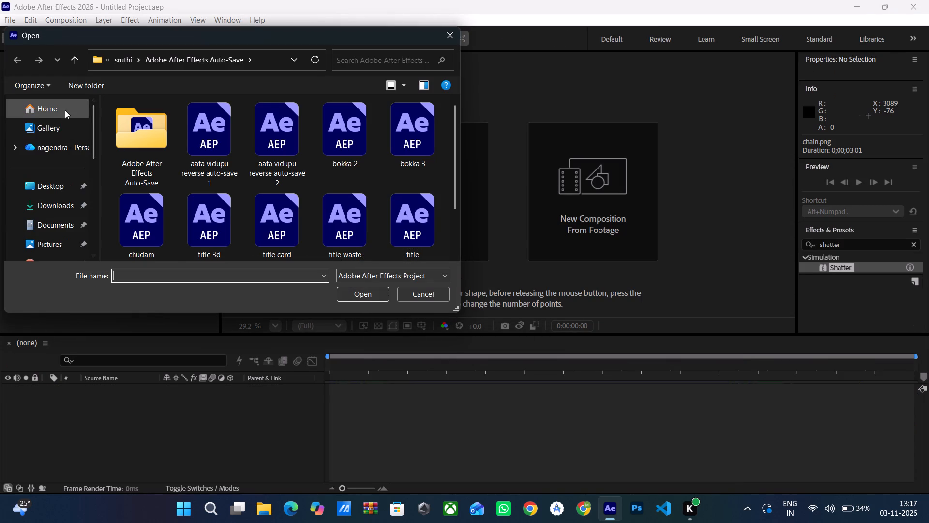
{"action": "scroll", "coordinate": [180, 150], "scroll_direction": "down", "scroll_amount": 4}
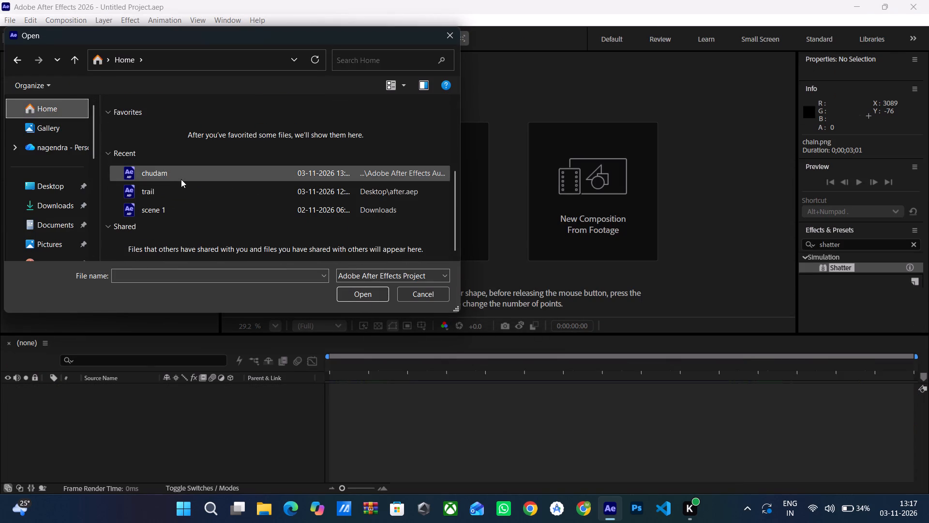
{"action": "left_click", "coordinate": [182, 174]}
{"action": "left_click", "coordinate": [341, 292]}
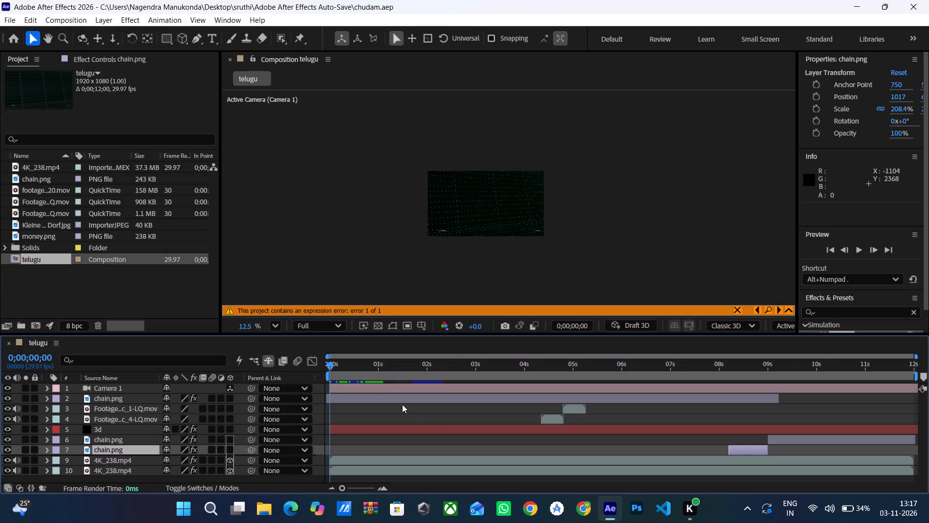
Scrub through the telugu composition to review the title and chain animation, ending at 0;00;10;14.
{"action": "left_click_drag", "start_coordinate": [332, 363], "coordinate": [769, 360]}
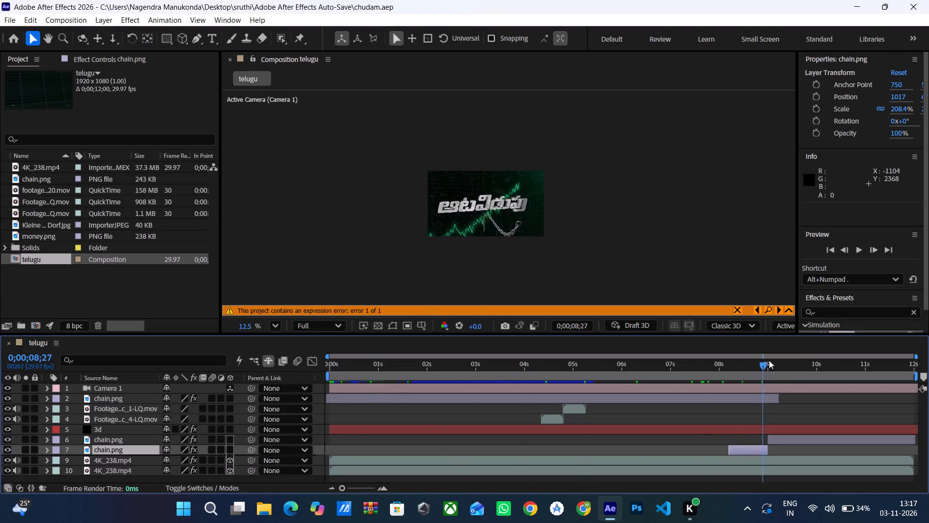
{"action": "left_click_drag", "start_coordinate": [769, 360], "coordinate": [757, 380]}
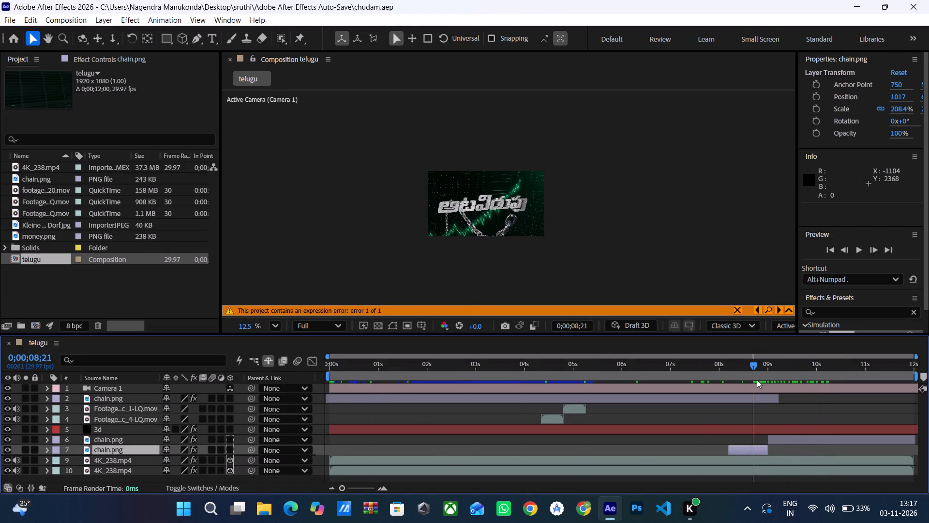
{"action": "left_click_drag", "start_coordinate": [757, 380], "coordinate": [829, 379]}
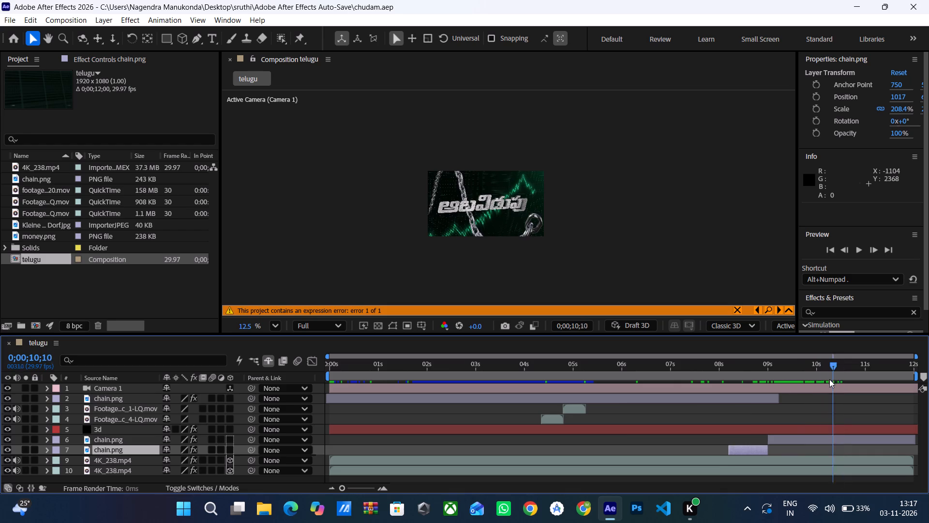
{"action": "left_click_drag", "start_coordinate": [829, 379], "coordinate": [564, 420]}
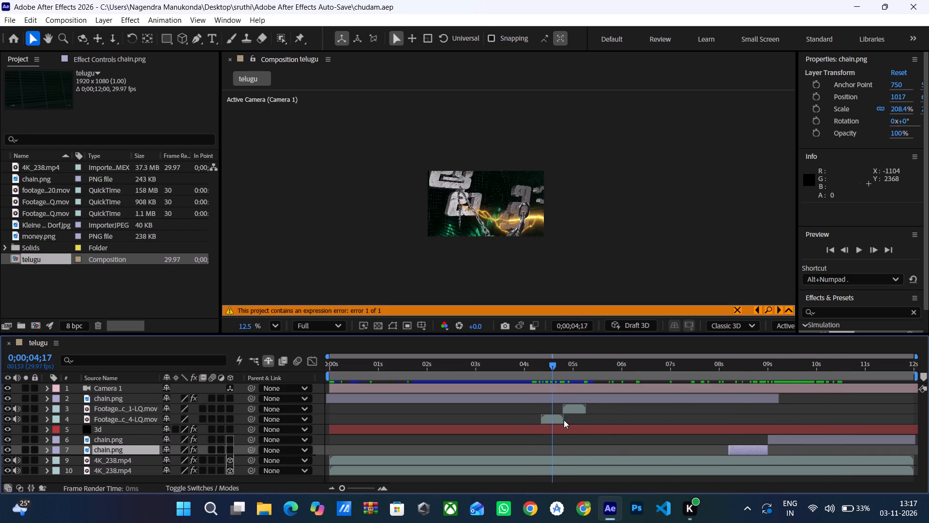
{"action": "left_click_drag", "start_coordinate": [564, 420], "coordinate": [718, 414]}
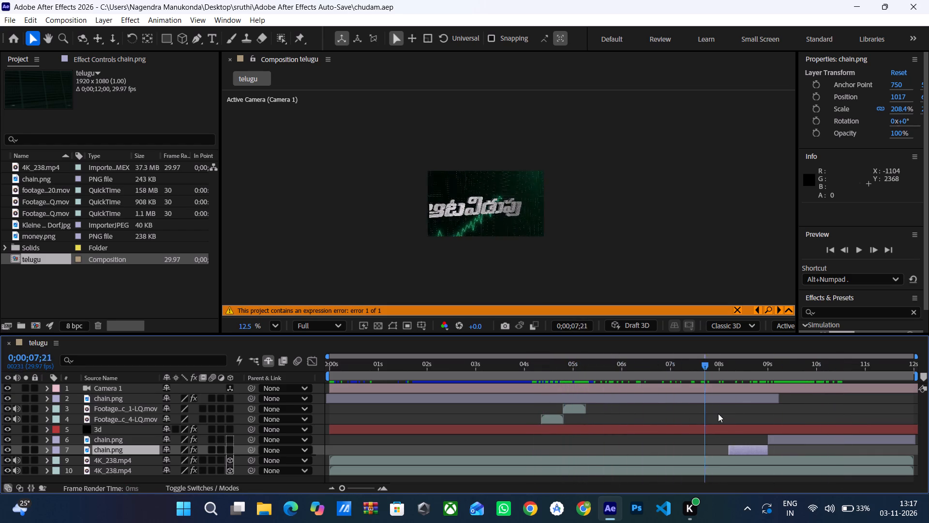
{"action": "left_click_drag", "start_coordinate": [718, 414], "coordinate": [842, 400]}
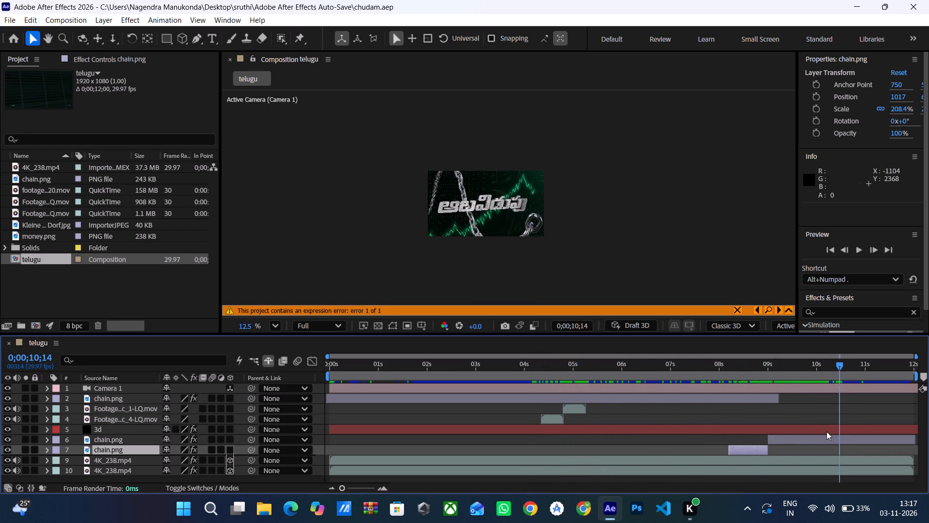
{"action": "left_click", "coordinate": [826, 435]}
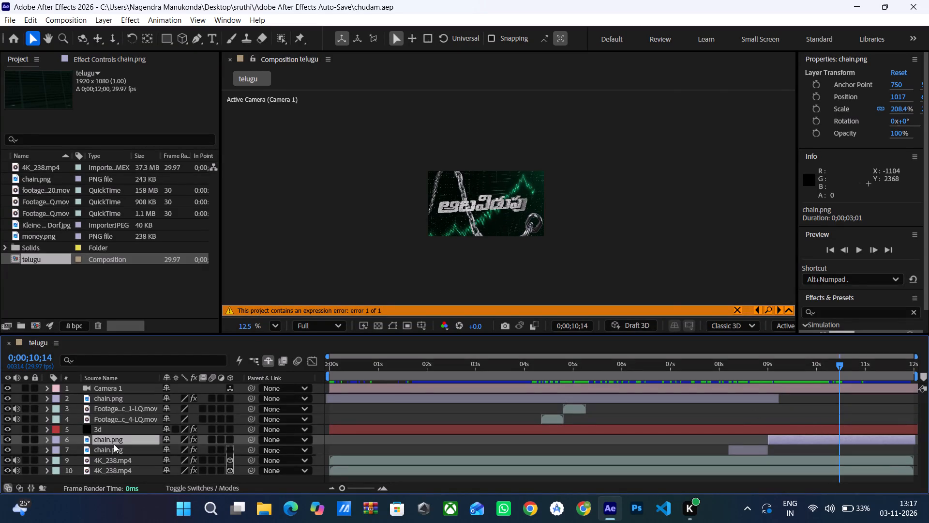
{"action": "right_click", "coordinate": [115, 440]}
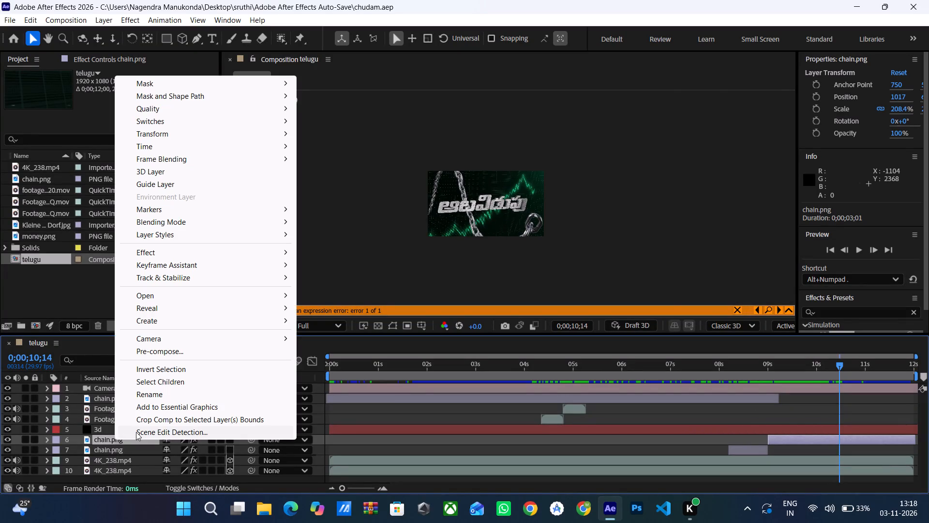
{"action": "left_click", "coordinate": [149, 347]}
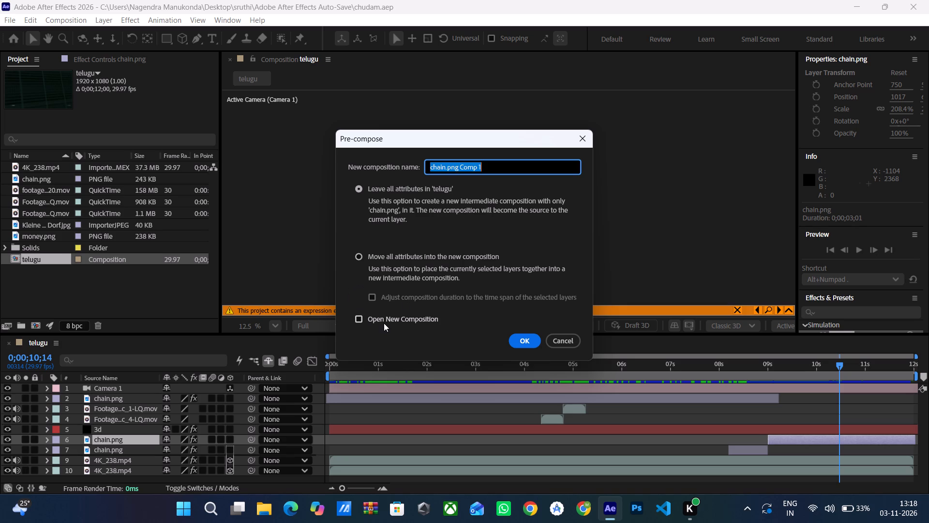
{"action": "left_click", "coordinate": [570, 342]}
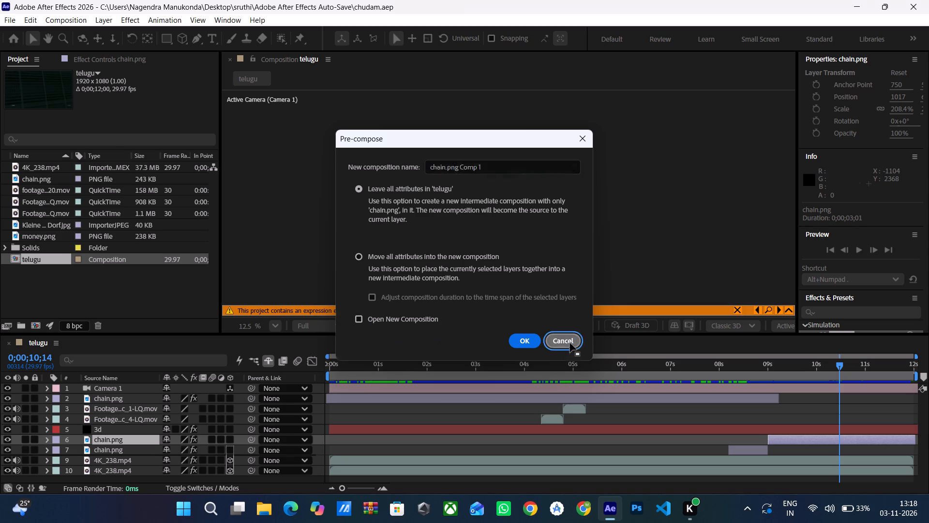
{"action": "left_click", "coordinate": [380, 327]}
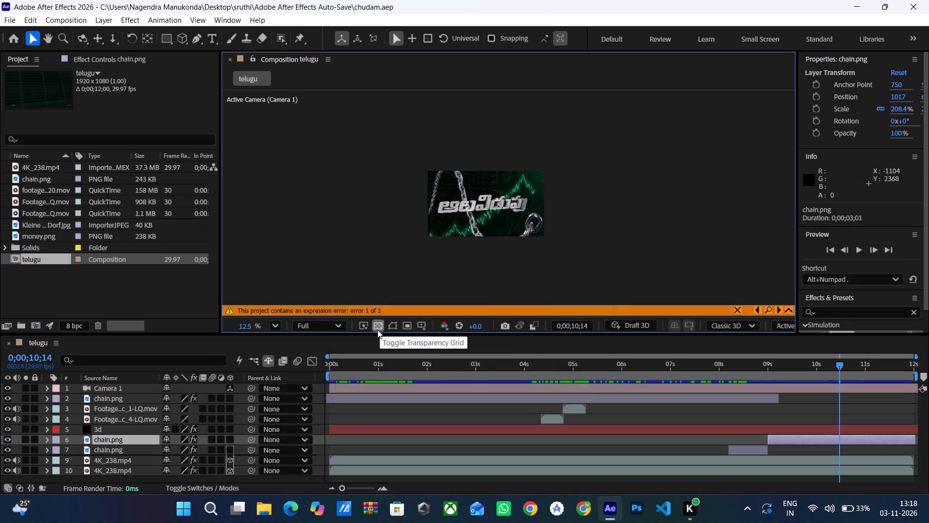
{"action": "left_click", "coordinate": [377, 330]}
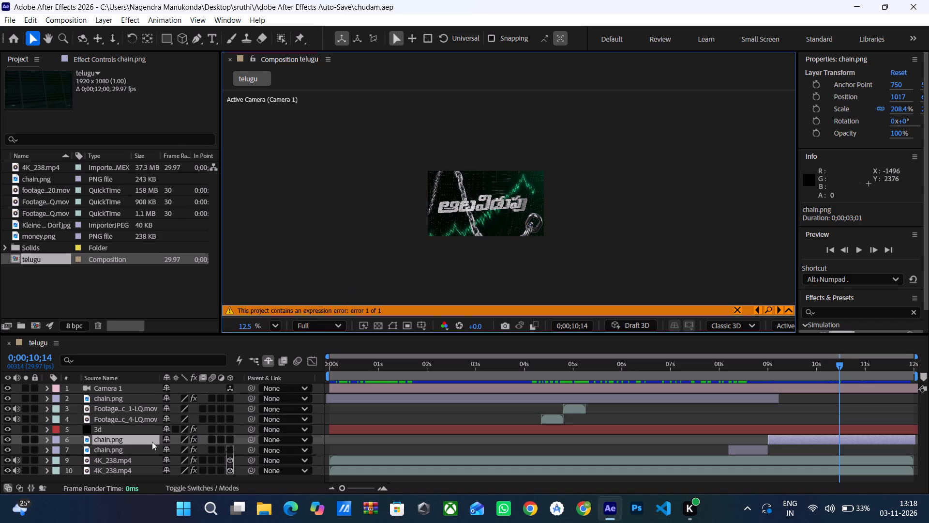
Pre-compose the layer 6 chain.png as logo, leaving all attributes in telugu.
{"action": "right_click", "coordinate": [115, 442]}
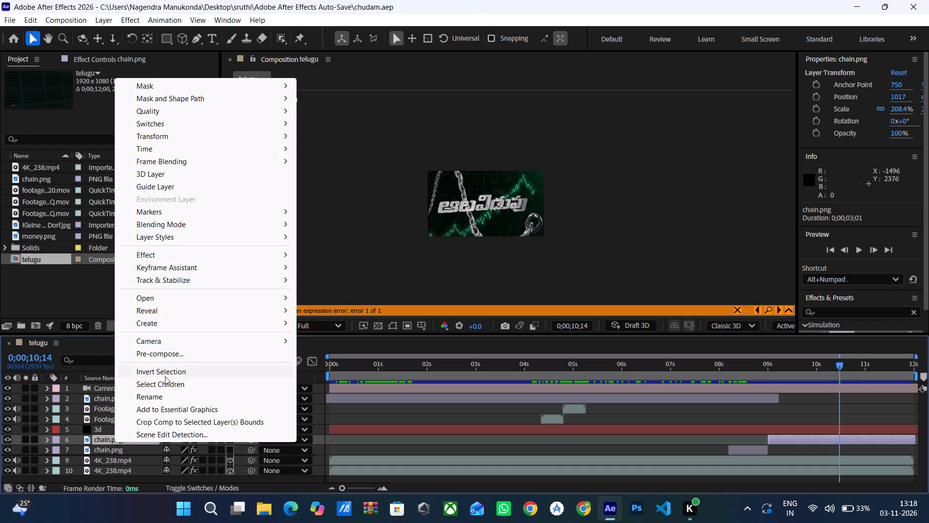
{"action": "left_click", "coordinate": [164, 359]}
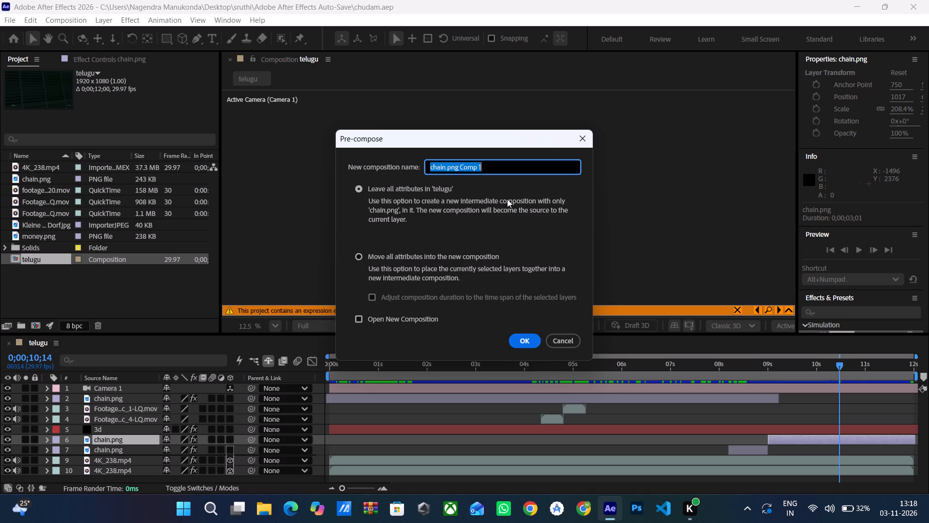
{"action": "key", "text": "BackSpace"}
{"action": "type", "text": "logo"}
{"action": "key", "text": "Return"}
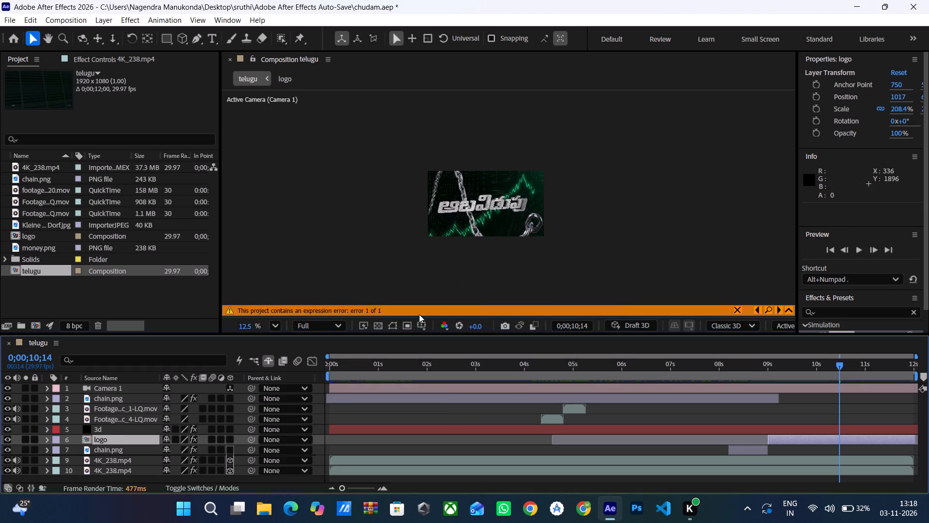
Pre-compose the logo layer as logo Comp 1, leaving all attributes in telugu.
{"action": "right_click", "coordinate": [138, 437]}
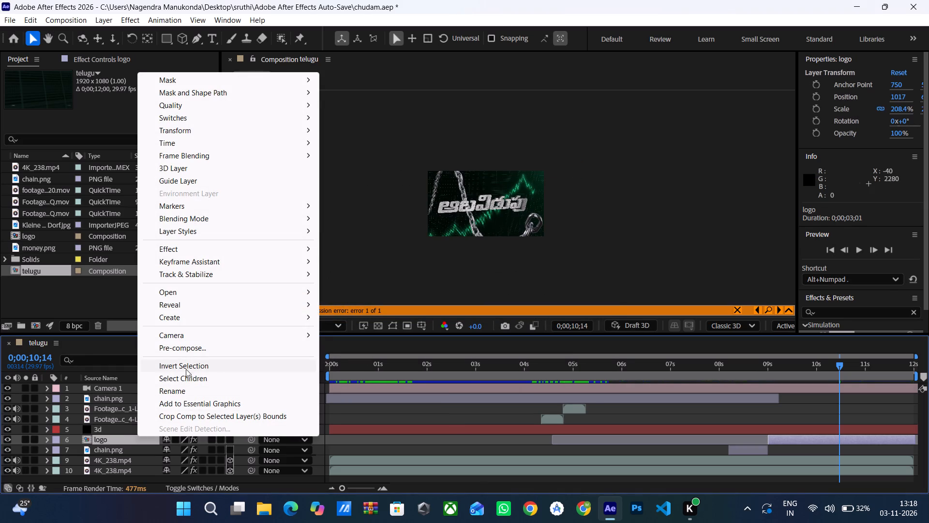
{"action": "left_click", "coordinate": [186, 349]}
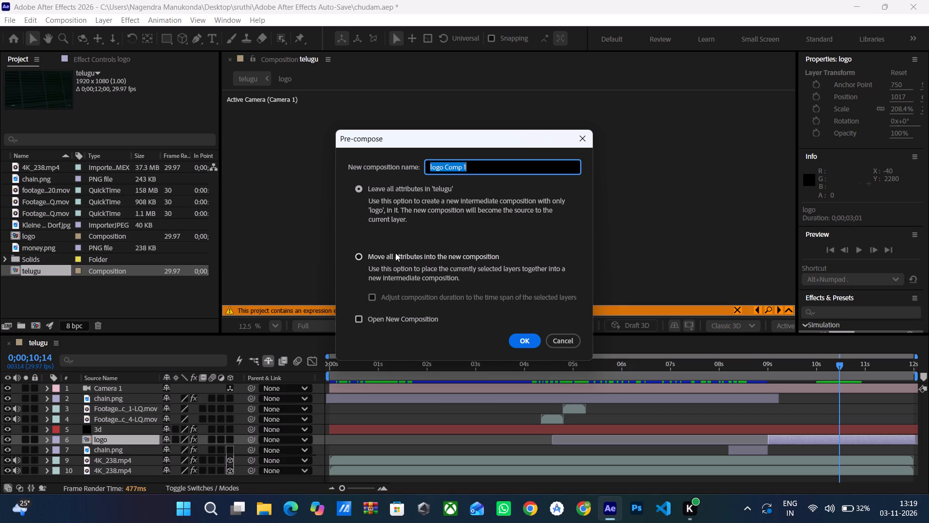
{"action": "left_click", "coordinate": [387, 187]}
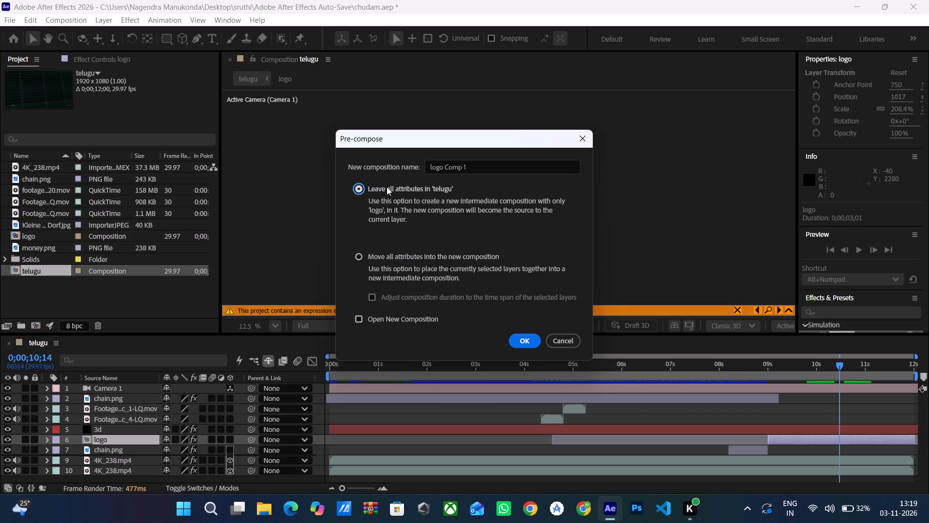
{"action": "left_click", "coordinate": [523, 342]}
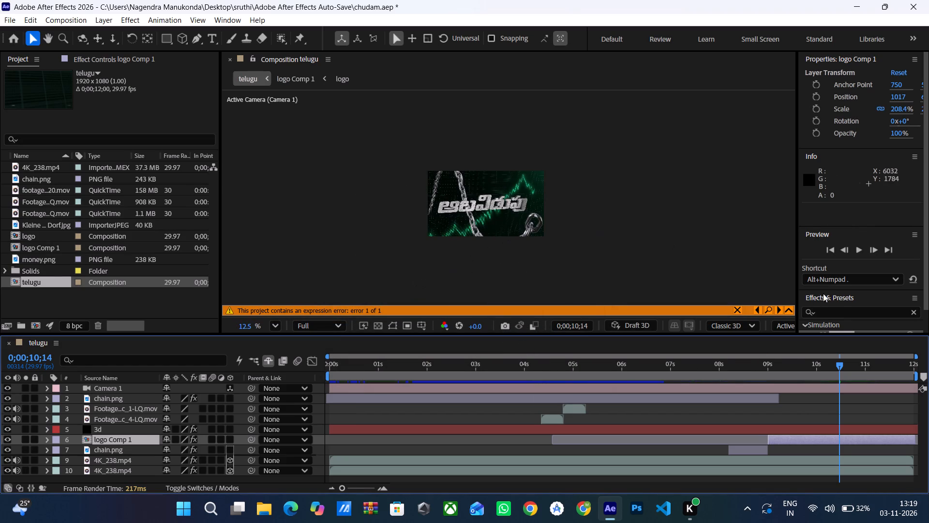
Apply the Shatter effect to the logo Comp 1 layer in the telugu composition.
{"action": "scroll", "coordinate": [724, 272], "scroll_direction": "down", "scroll_amount": 1}
{"action": "left_click", "coordinate": [828, 313]}
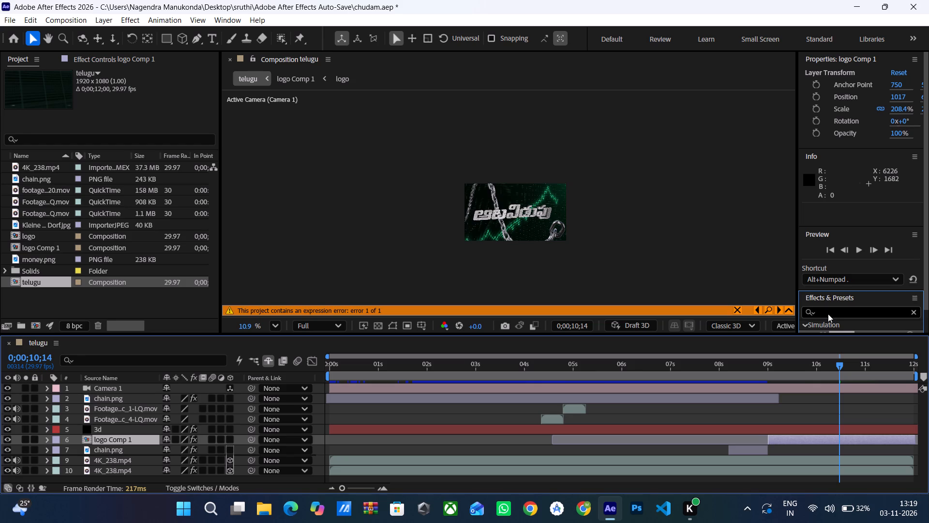
{"action": "left_click", "coordinate": [828, 314]}
{"action": "left_click", "coordinate": [828, 311]}
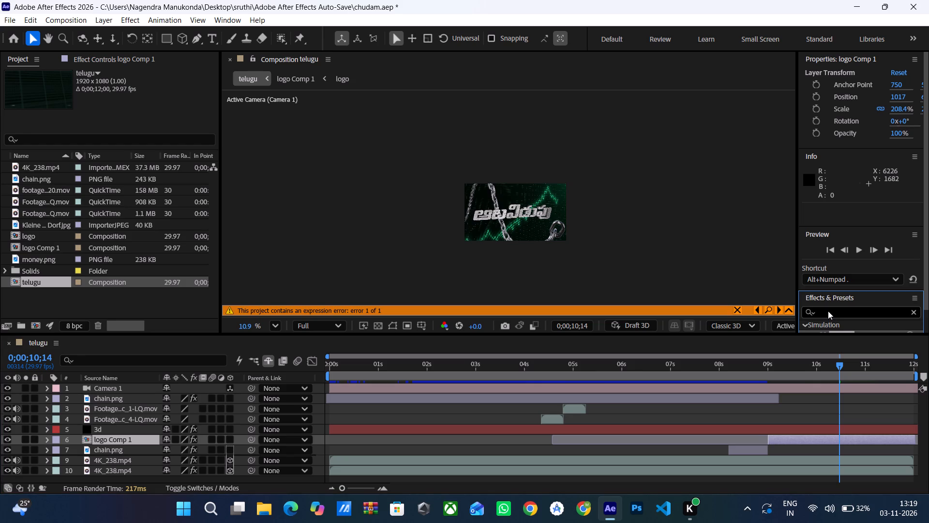
{"action": "left_click", "coordinate": [832, 315]}
{"action": "double_click", "coordinate": [832, 314]}
{"action": "scroll", "coordinate": [833, 305], "scroll_direction": "down", "scroll_amount": 4}
{"action": "left_click_drag", "start_coordinate": [839, 311], "coordinate": [203, 381]}
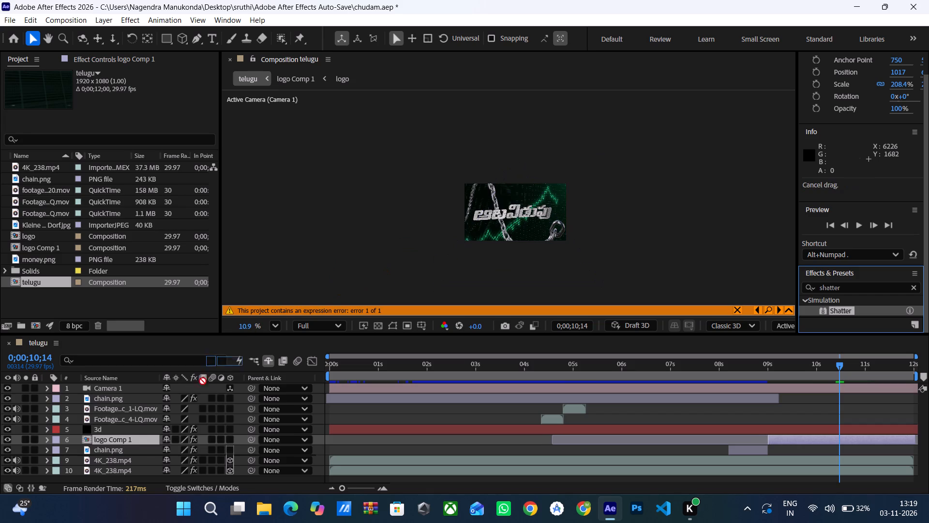
{"action": "left_click_drag", "start_coordinate": [203, 381], "coordinate": [137, 439]}
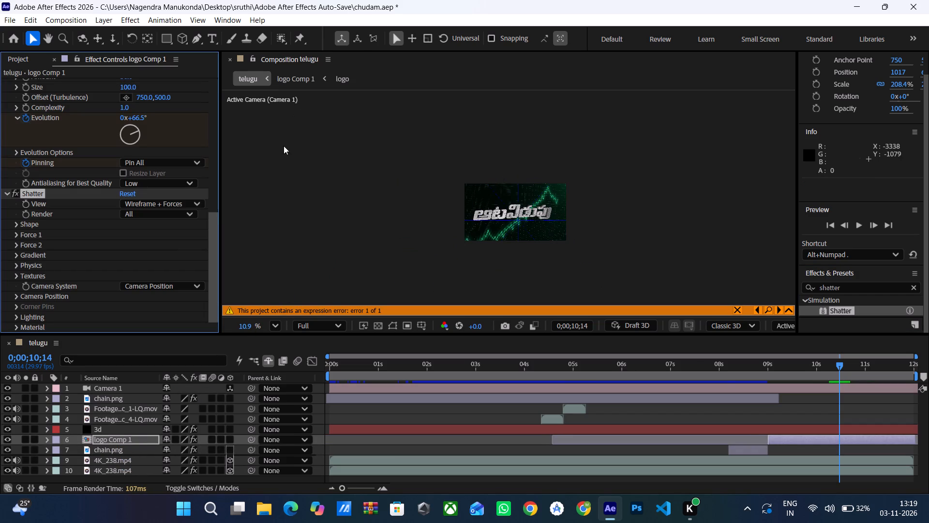
Open the logo Comp 1 composition and move the playhead to 0;00;00;00.
{"action": "double_click", "coordinate": [143, 436]}
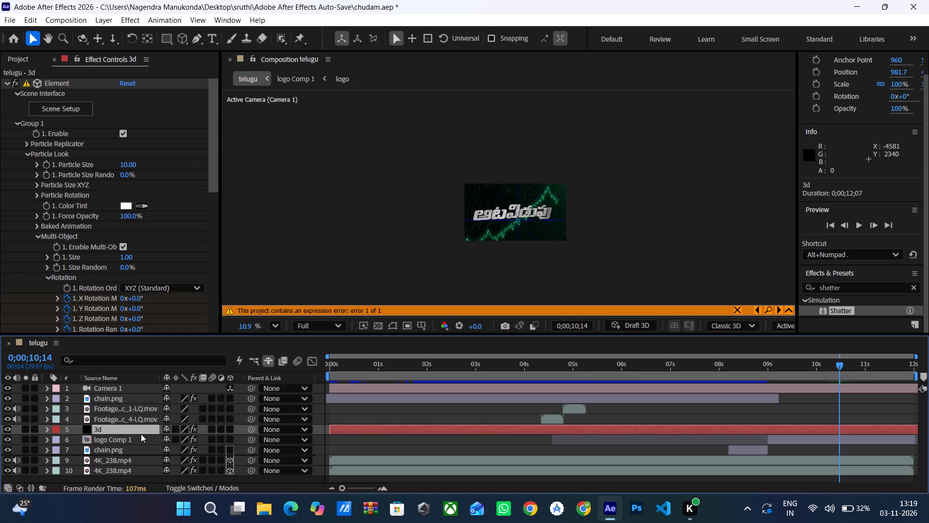
{"action": "double_click", "coordinate": [133, 438]}
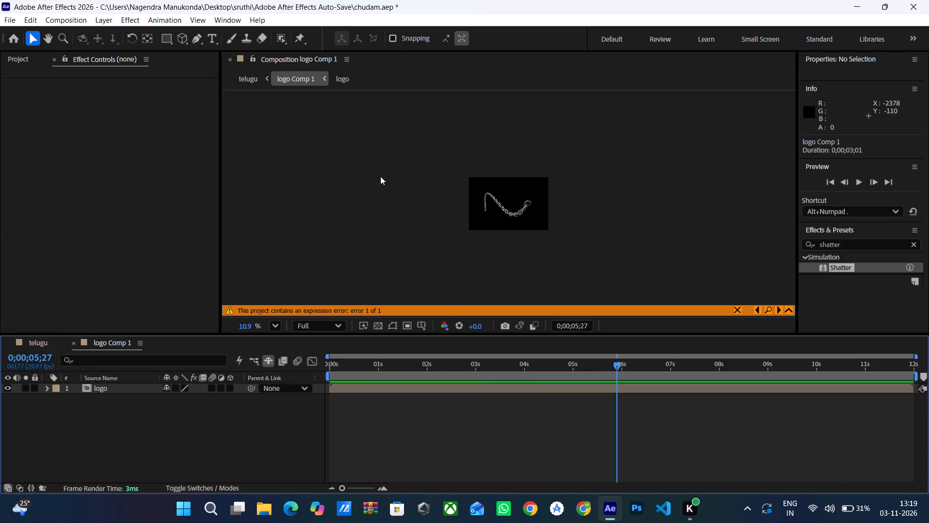
{"action": "scroll", "coordinate": [539, 215], "scroll_direction": "up", "scroll_amount": 9}
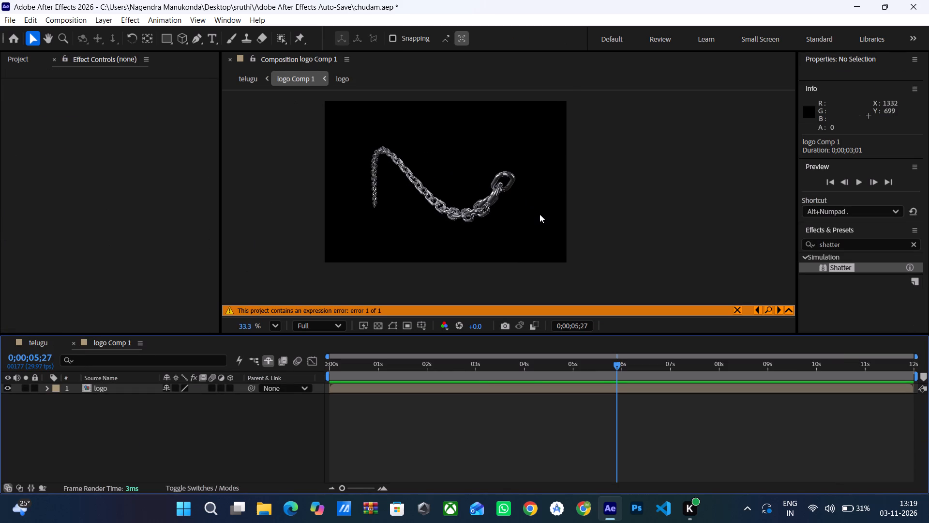
{"action": "scroll", "coordinate": [539, 214], "scroll_direction": "up", "scroll_amount": 2}
{"action": "left_click", "coordinate": [594, 245]}
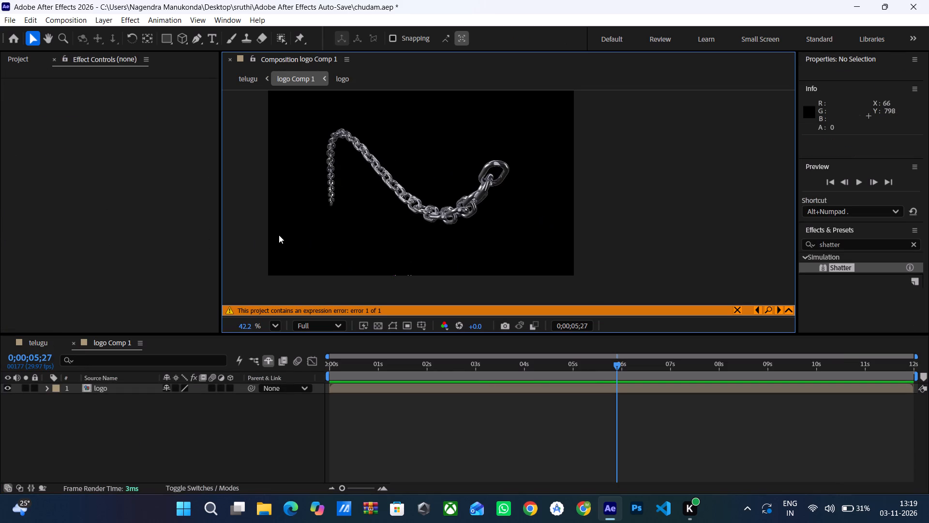
{"action": "scroll", "coordinate": [237, 242], "scroll_direction": "up", "scroll_amount": 2}
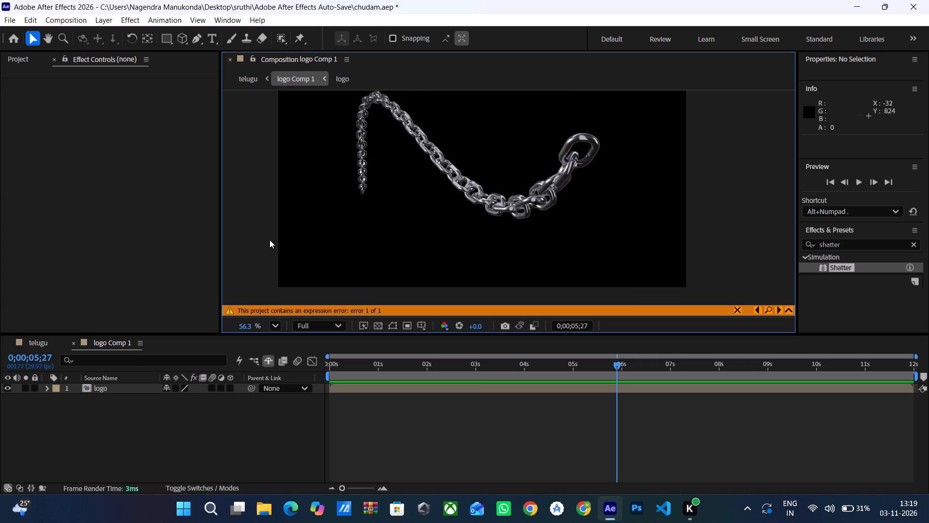
{"action": "scroll", "coordinate": [270, 240], "scroll_direction": "up", "scroll_amount": 1}
{"action": "scroll", "coordinate": [350, 195], "scroll_direction": "down", "scroll_amount": 1}
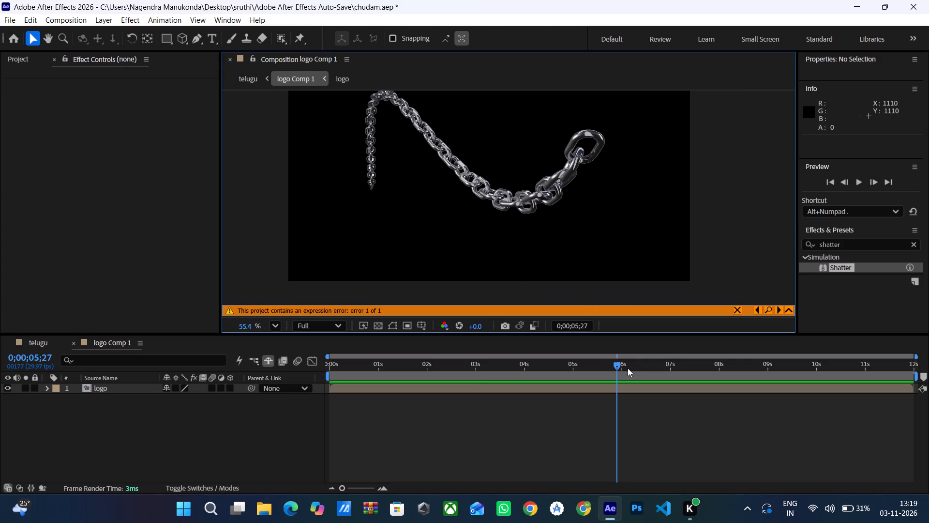
{"action": "left_click_drag", "start_coordinate": [618, 365], "coordinate": [251, 394]}
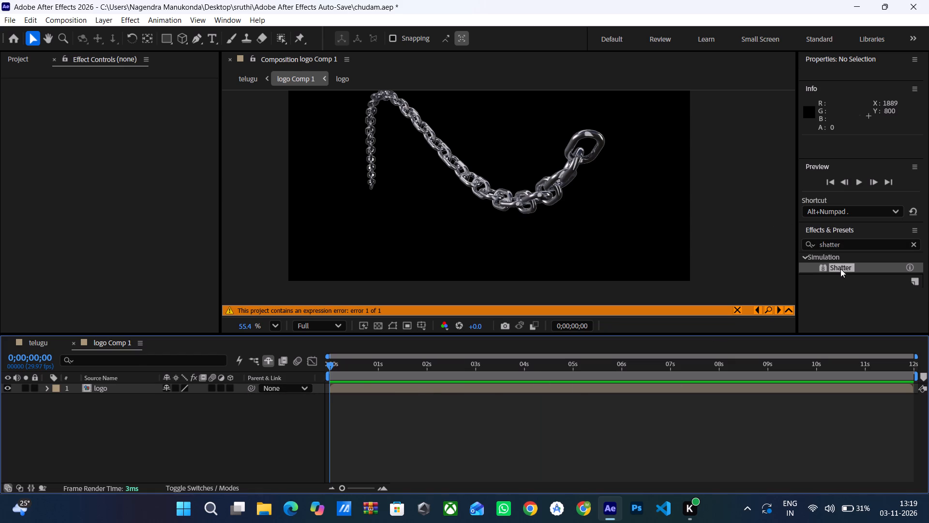
Apply the Shatter effect to the logo layer inside logo Comp 1 and set its View to Rendered.
{"action": "left_click_drag", "start_coordinate": [840, 269], "coordinate": [453, 177]}
{"action": "scroll", "coordinate": [575, 229], "scroll_direction": "up", "scroll_amount": 2}
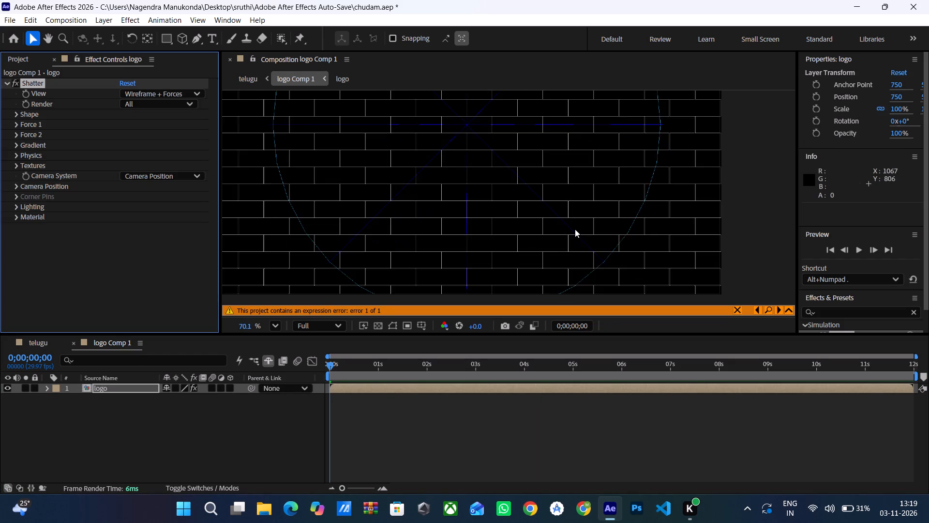
{"action": "scroll", "coordinate": [575, 229], "scroll_direction": "down", "scroll_amount": 5}
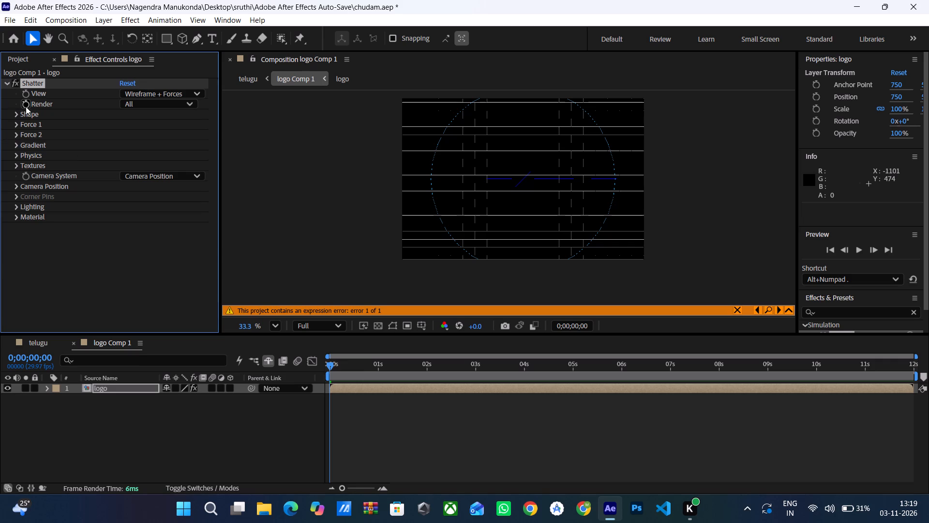
{"action": "left_click", "coordinate": [145, 92]}
{"action": "left_click", "coordinate": [153, 102]}
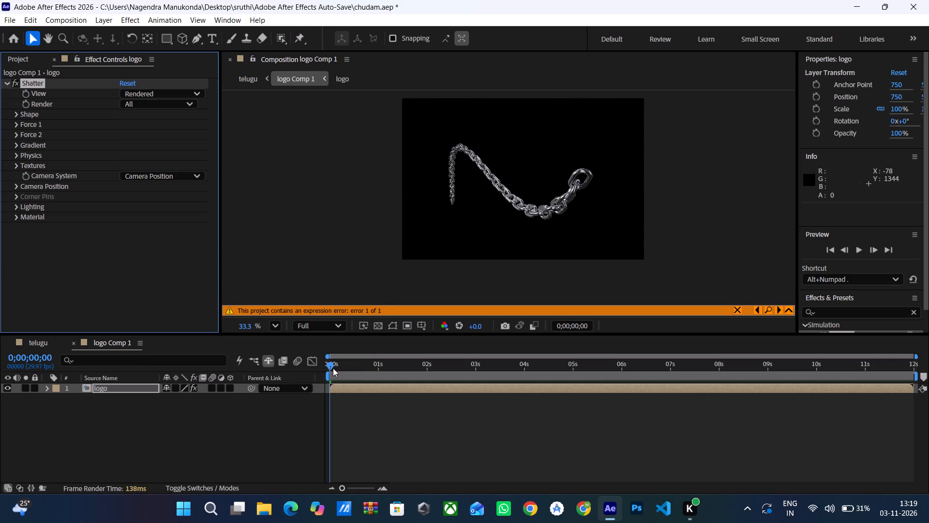
Scrub the chain's break-up, ending at 0;00;00;04, and set the Shatter shape pattern to Glass.
{"action": "left_click_drag", "start_coordinate": [331, 365], "coordinate": [366, 370]}
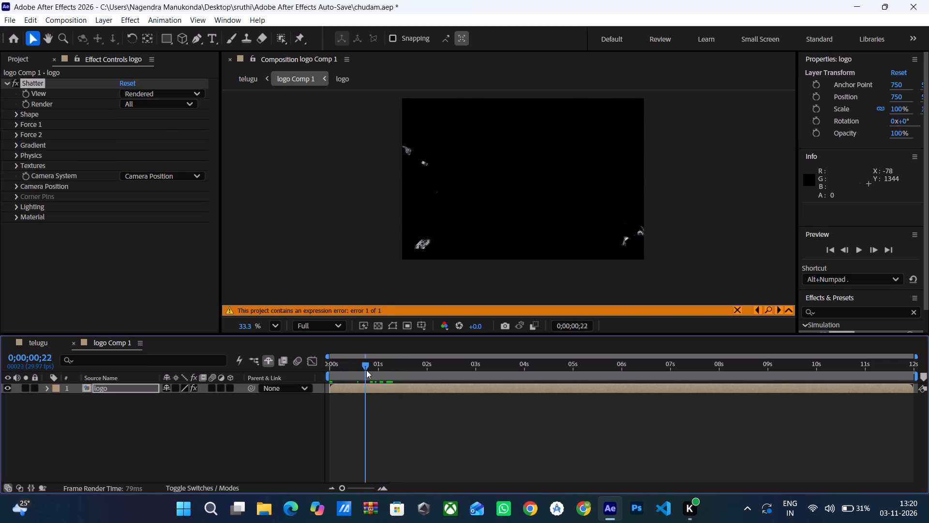
{"action": "left_click_drag", "start_coordinate": [366, 370], "coordinate": [336, 374]}
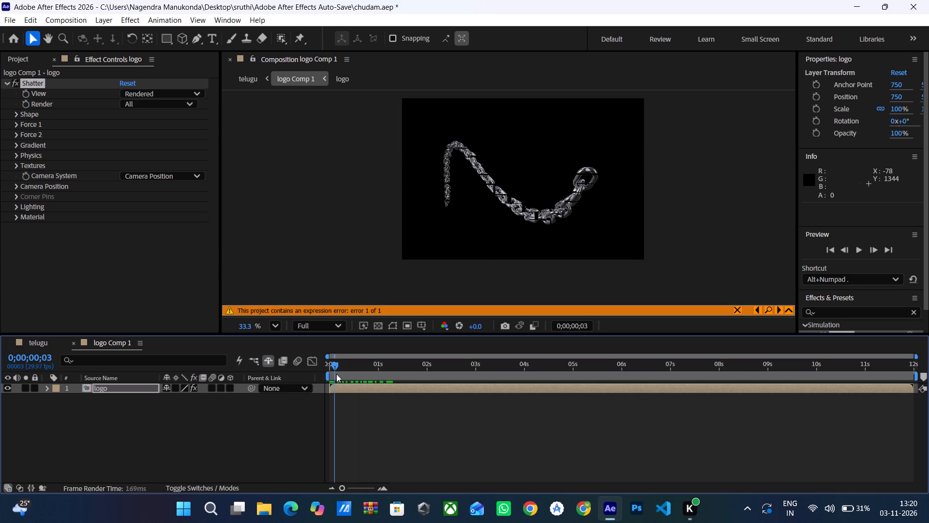
{"action": "left_click_drag", "start_coordinate": [336, 374], "coordinate": [338, 374]}
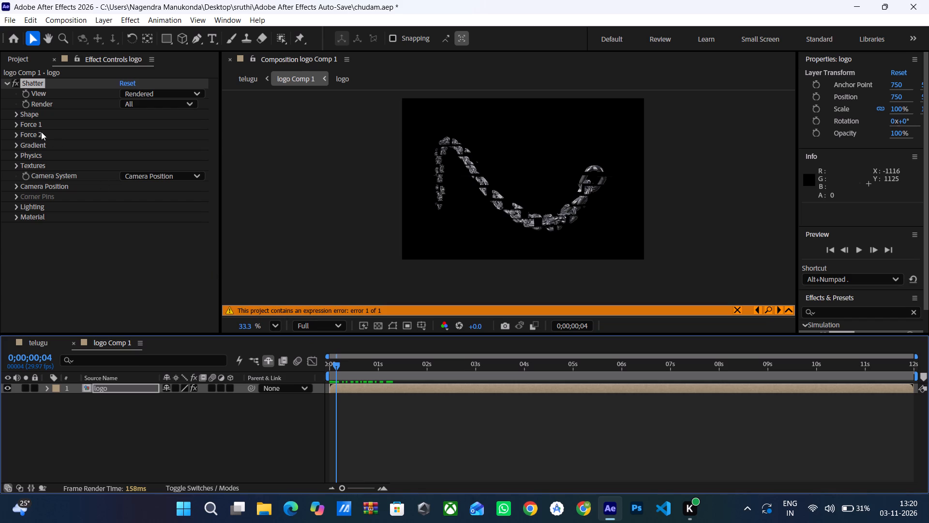
{"action": "left_click", "coordinate": [15, 111]}
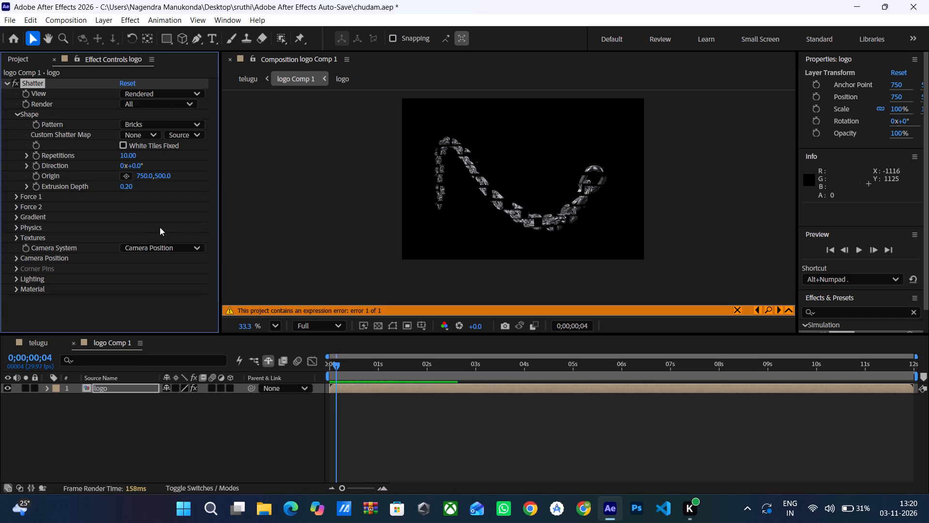
{"action": "left_click", "coordinate": [194, 121]}
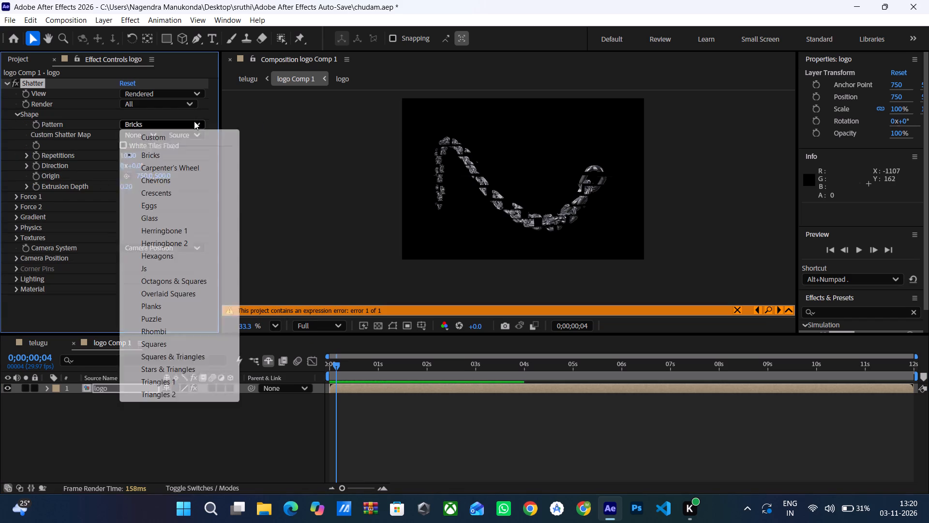
{"action": "scroll", "coordinate": [163, 342], "scroll_direction": "down", "scroll_amount": 2}
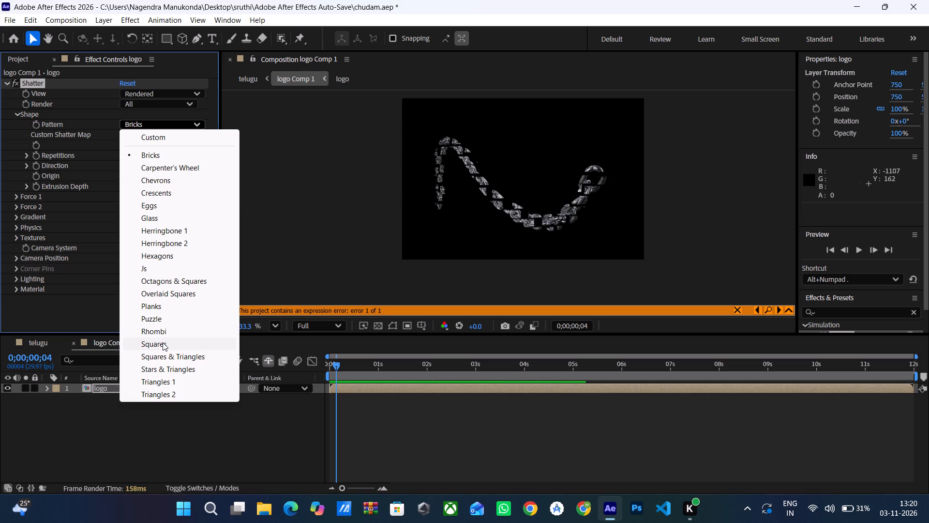
{"action": "left_click", "coordinate": [168, 215]}
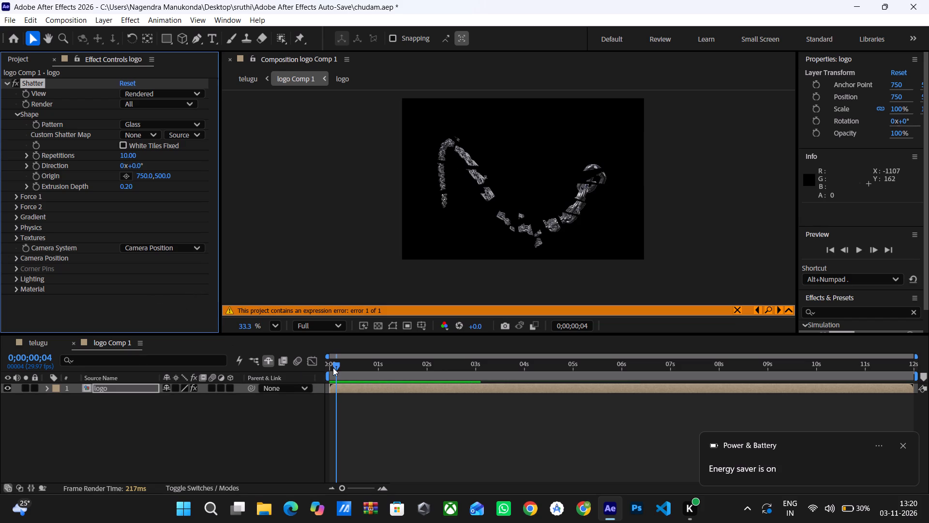
Return to 0;00;00;00 and add a black (000000) solid of 1500 x 1000 px to logo Comp 1.
{"action": "left_click_drag", "start_coordinate": [335, 364], "coordinate": [318, 366]}
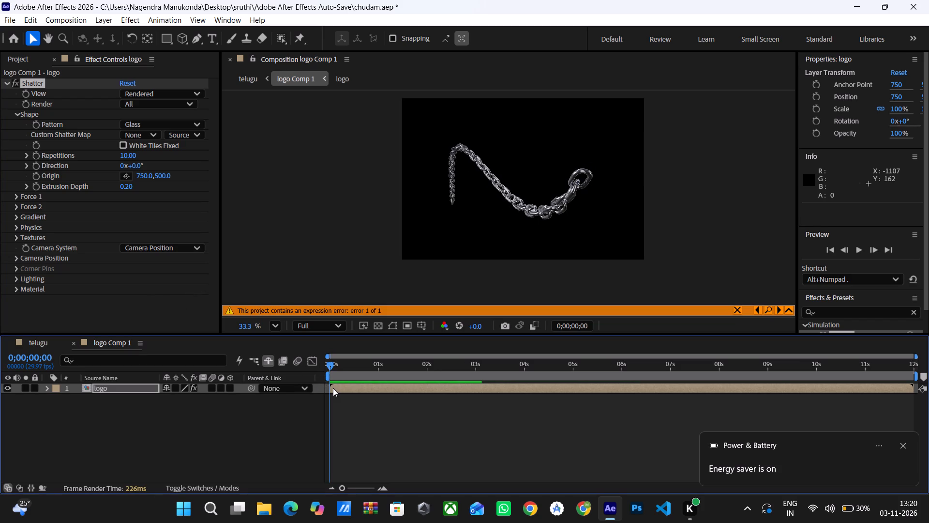
{"action": "right_click", "coordinate": [333, 388]}
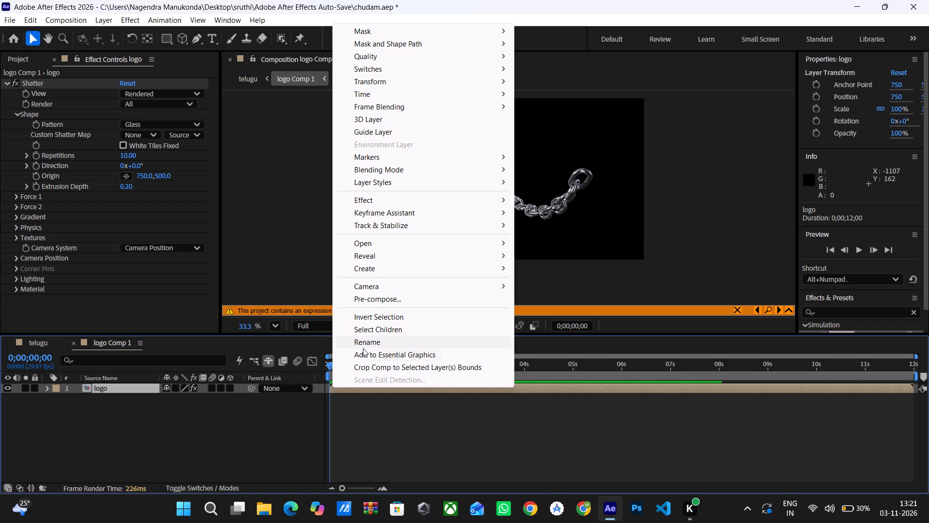
{"action": "right_click", "coordinate": [298, 403]}
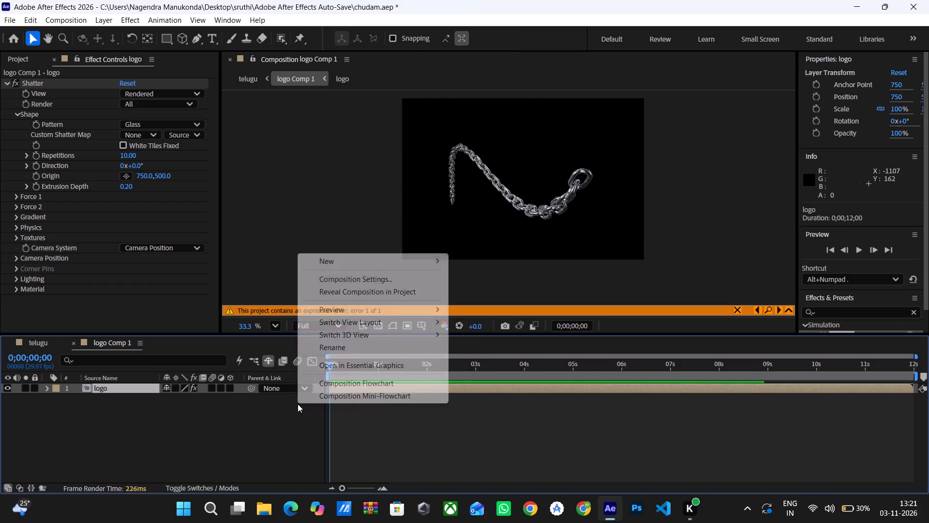
{"action": "left_click", "coordinate": [331, 261]}
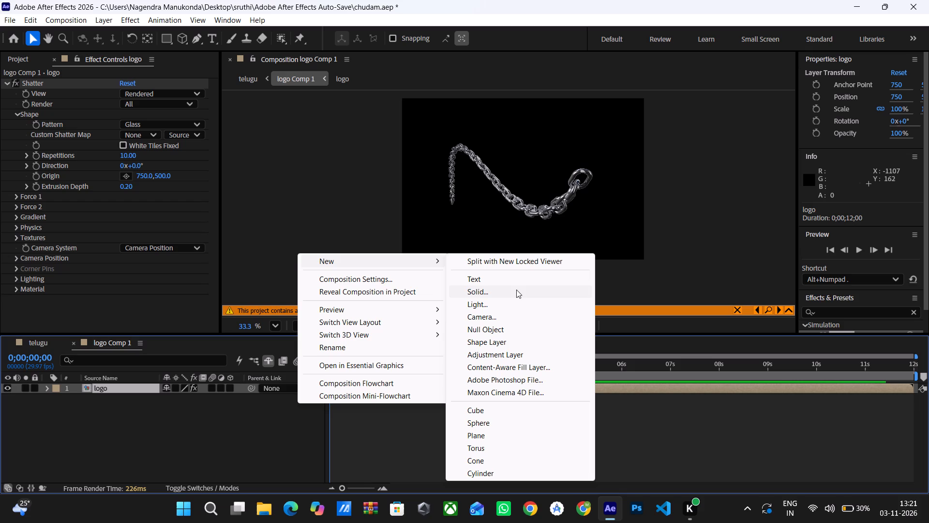
{"action": "left_click", "coordinate": [516, 290]}
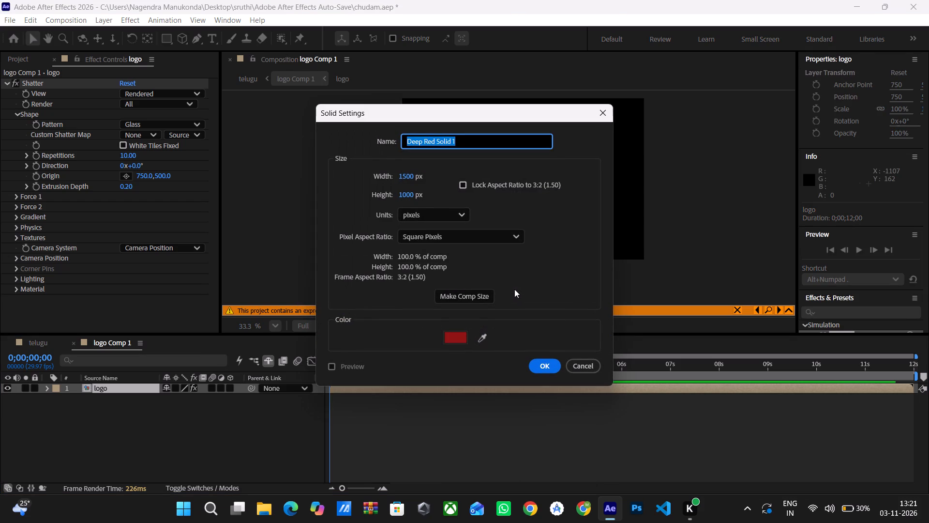
{"action": "left_click", "coordinate": [460, 338]}
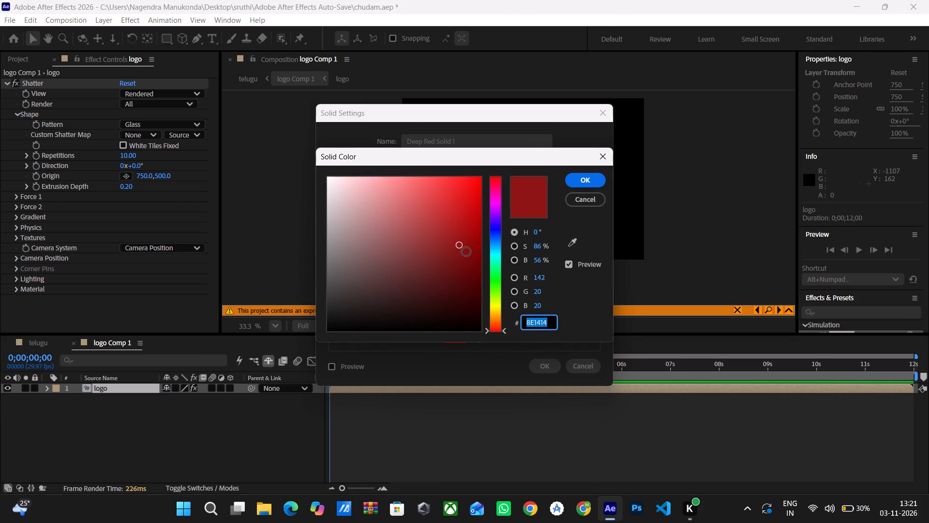
{"action": "left_click_drag", "start_coordinate": [460, 246], "coordinate": [314, 362]}
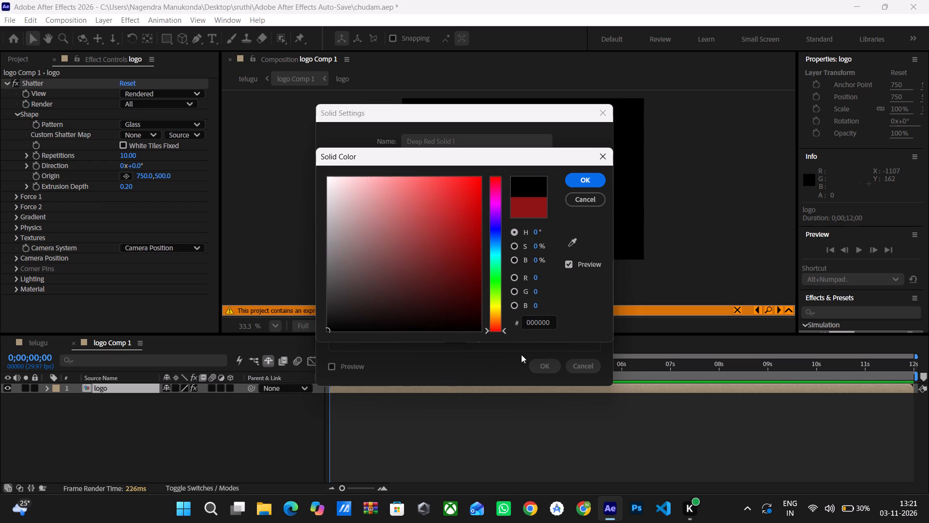
{"action": "left_click", "coordinate": [573, 183]}
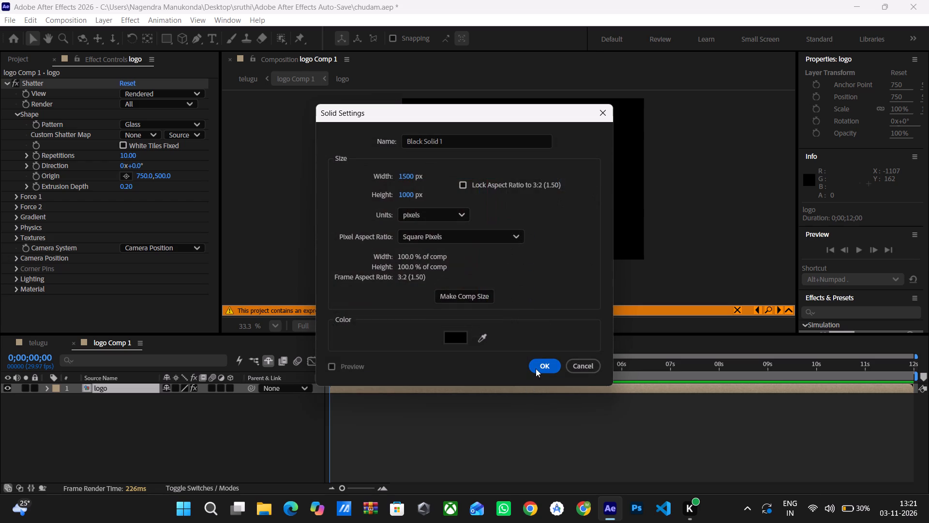
{"action": "left_click", "coordinate": [539, 361]}
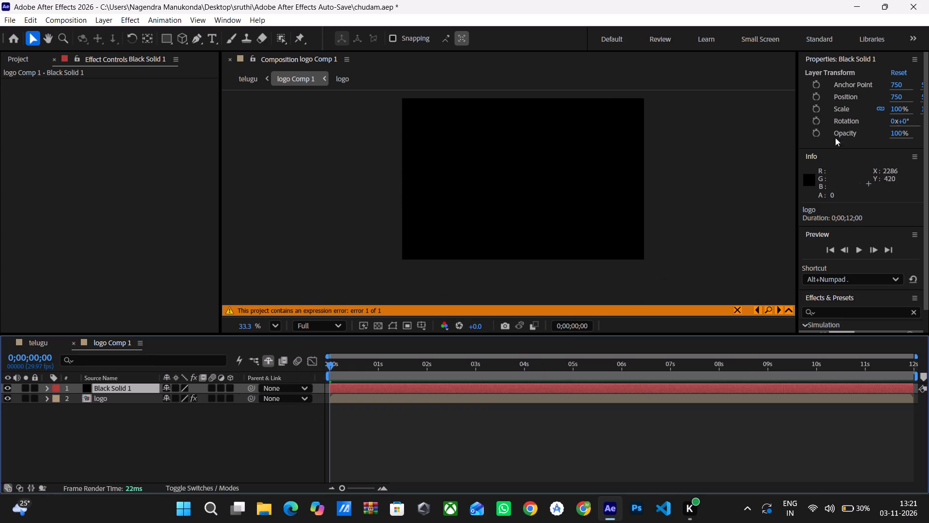
Search the effects for "fill" and apply the Fill effect to the black solid in logo Comp 1.
{"action": "left_click", "coordinate": [855, 310]}
{"action": "left_click", "coordinate": [849, 310]}
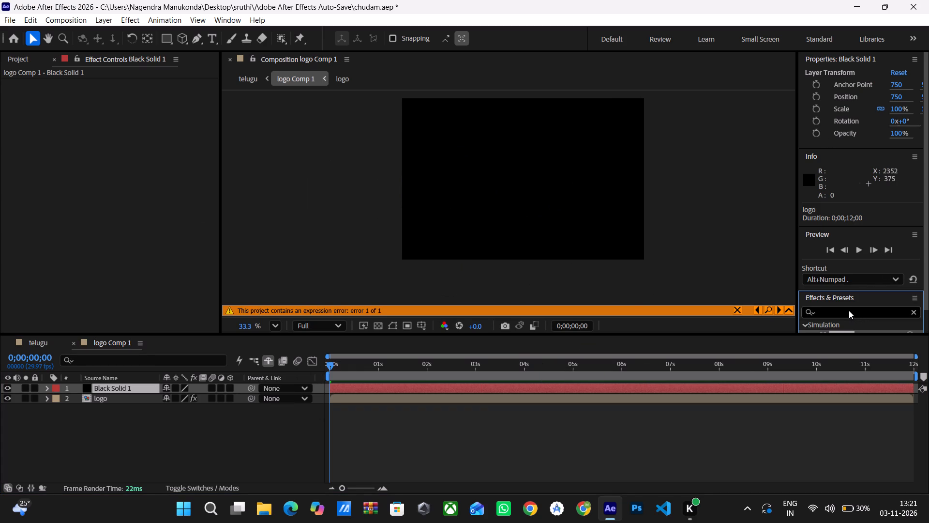
{"action": "left_click", "coordinate": [848, 314]}
{"action": "left_click", "coordinate": [837, 310]}
{"action": "left_click_drag", "start_coordinate": [837, 313], "coordinate": [838, 321]}
{"action": "left_click", "coordinate": [835, 312]}
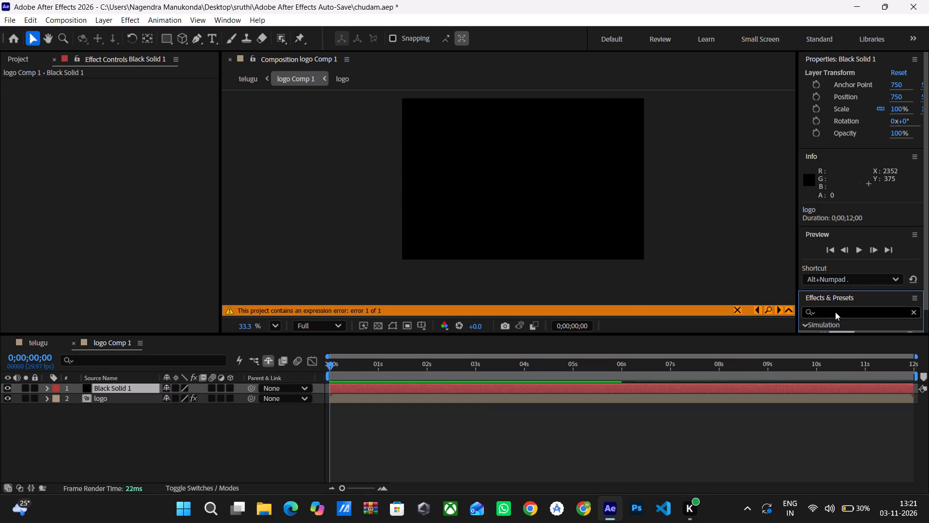
{"action": "left_click", "coordinate": [838, 316]}
{"action": "double_click", "coordinate": [836, 309]}
{"action": "left_click", "coordinate": [837, 312]}
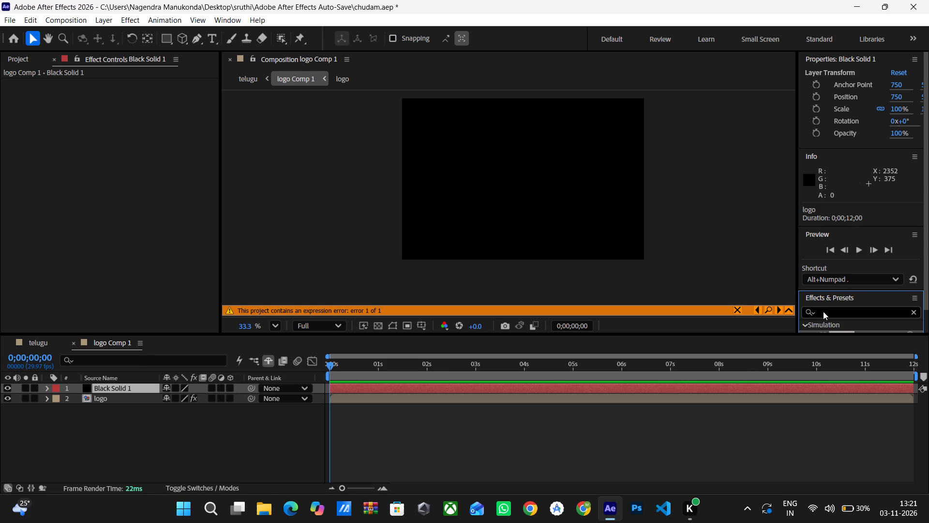
{"action": "scroll", "coordinate": [823, 306], "scroll_direction": "down", "scroll_amount": 3}
{"action": "left_click", "coordinate": [843, 287]}
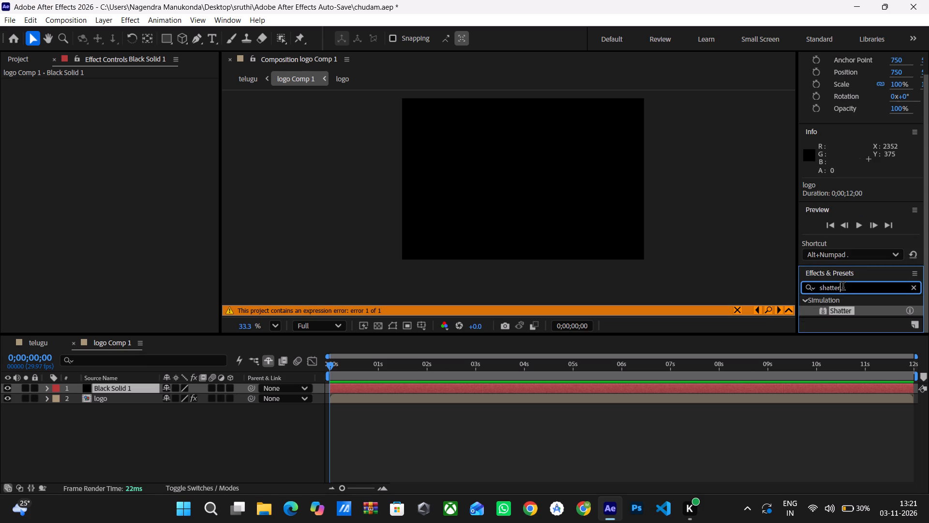
{"action": "key", "text": "BackSpace"}
{"action": "key", "text": "BackSpace"}
{"action": "key", "text": "BackSpace"}
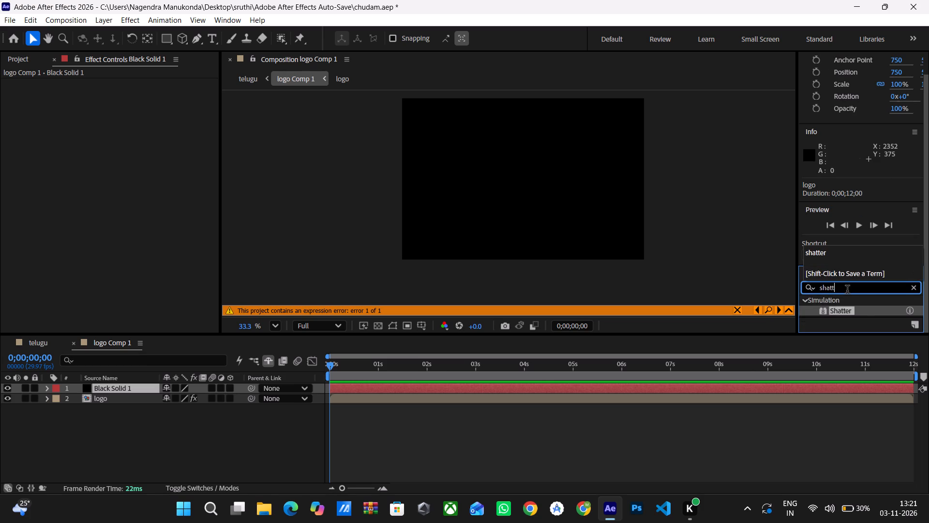
{"action": "key", "text": "BackSpace"}
{"action": "key", "text": "BackSpace"}
{"action": "key", "text": "BackSpace"}
{"action": "key", "text": "BackSpace"}
{"action": "key", "text": "BackSpace"}
{"action": "key", "text": "f"}
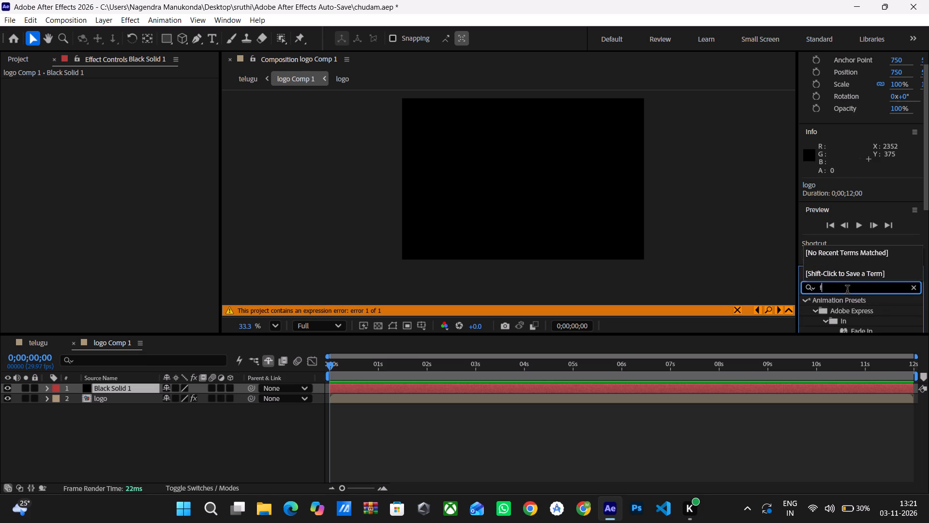
{"action": "key", "text": "i"}
{"action": "type", "text": "ll"}
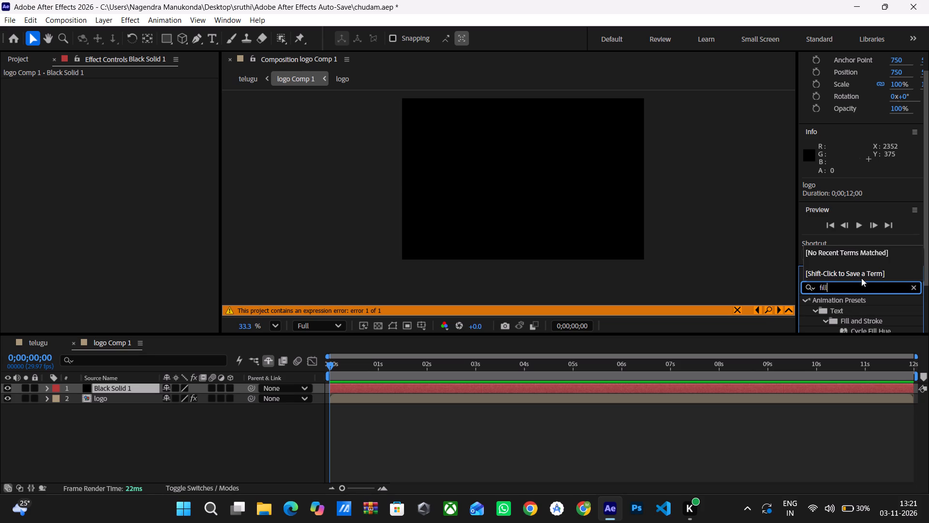
{"action": "scroll", "coordinate": [864, 273], "scroll_direction": "down", "scroll_amount": 5}
{"action": "scroll", "coordinate": [862, 229], "scroll_direction": "down", "scroll_amount": 4}
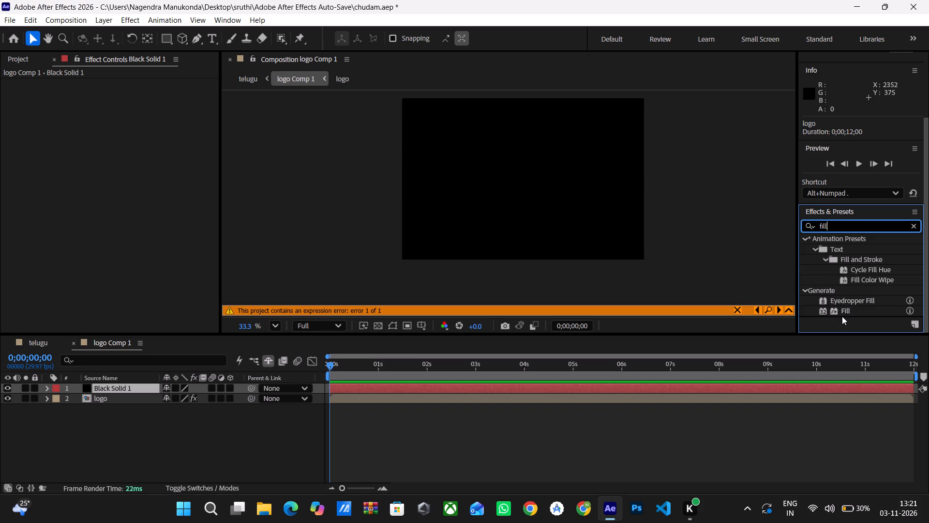
{"action": "left_click_drag", "start_coordinate": [846, 309], "coordinate": [566, 213]}
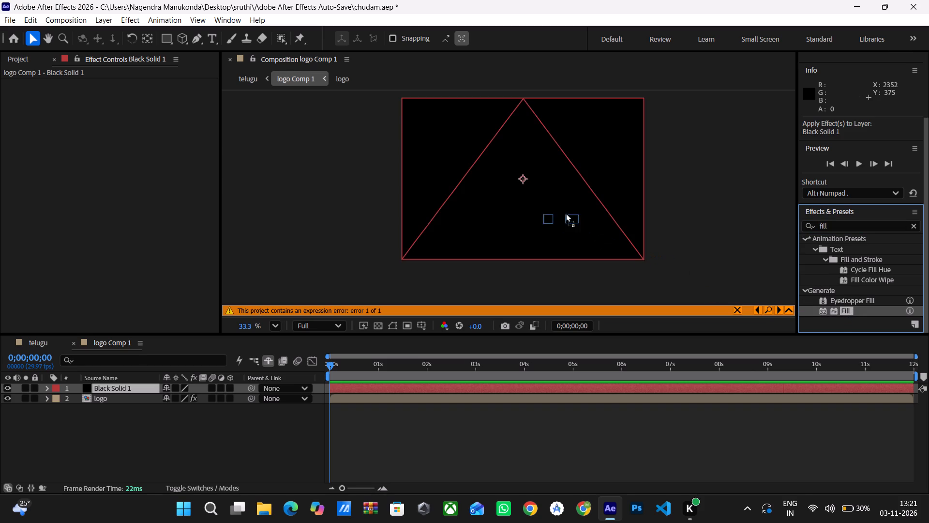
{"action": "left_click_drag", "start_coordinate": [566, 213], "coordinate": [553, 203]}
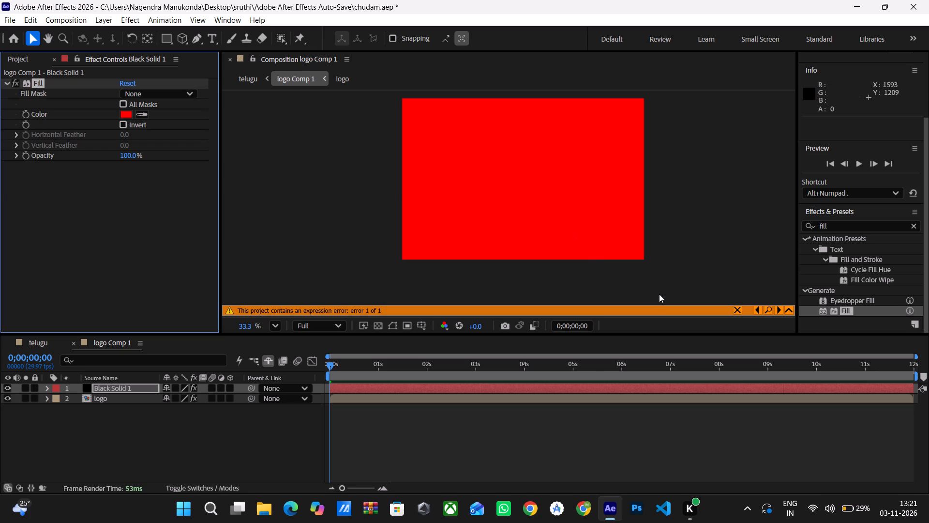
Set the Fill effect's color on the black solid to white.
{"action": "left_click", "coordinate": [127, 114]}
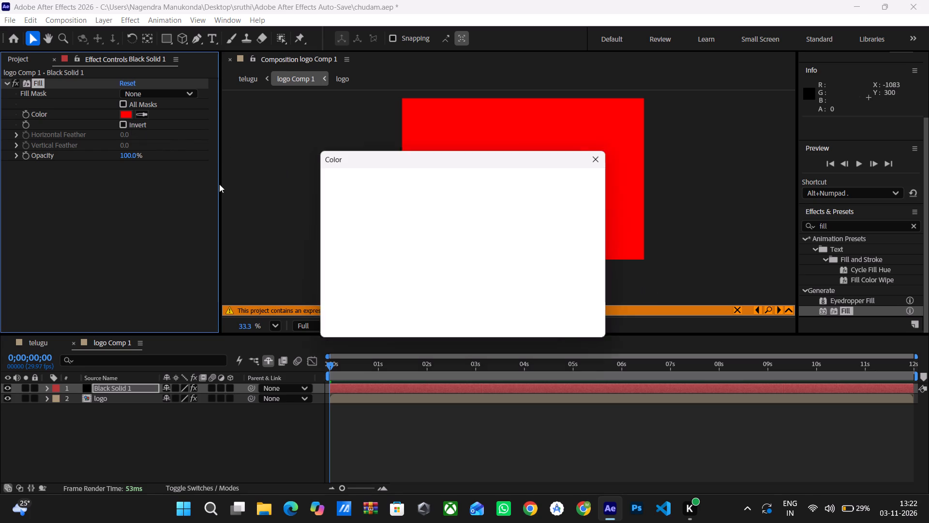
{"action": "left_click_drag", "start_coordinate": [378, 247], "coordinate": [373, 246]}
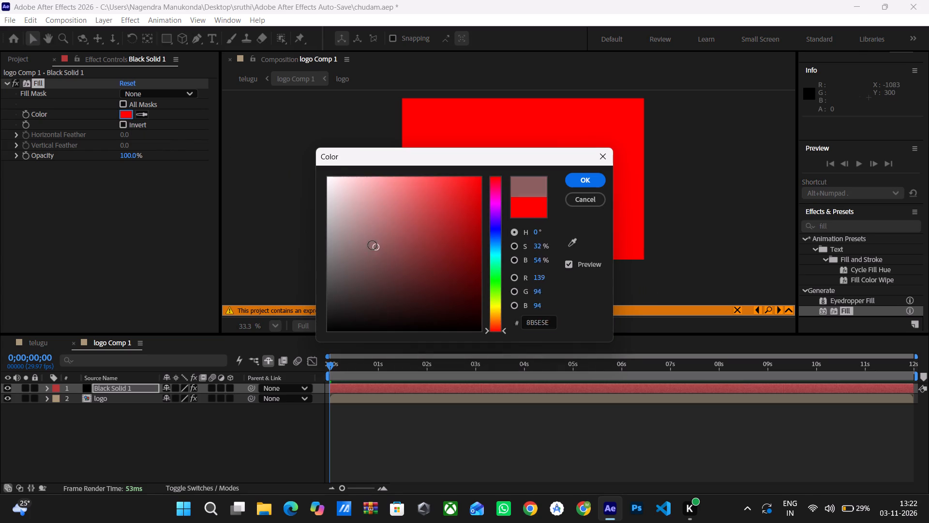
{"action": "left_click_drag", "start_coordinate": [373, 246], "coordinate": [309, 131]}
{"action": "left_click", "coordinate": [588, 178]}
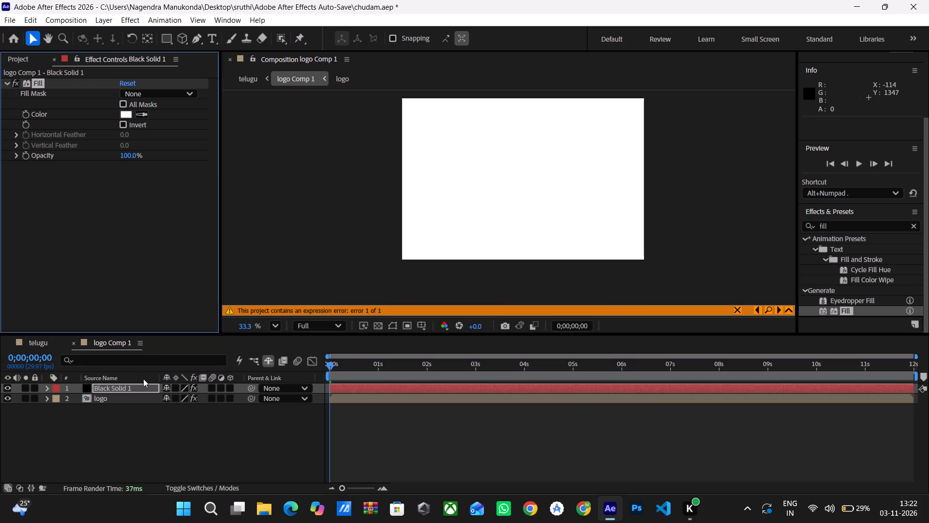
Hide the solid and draw a closed four-point Pen mask on it around the middle section of the chain.
{"action": "left_click", "coordinate": [6, 386]}
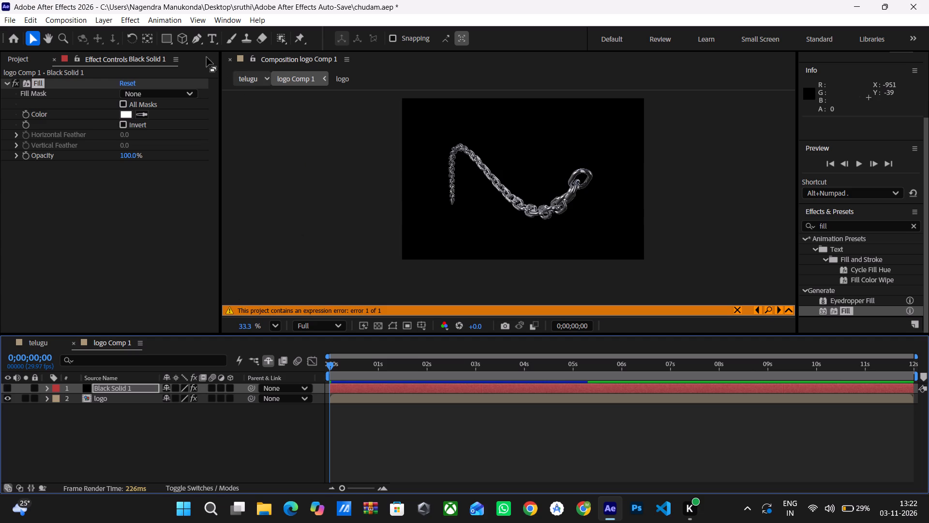
{"action": "left_click", "coordinate": [198, 39]}
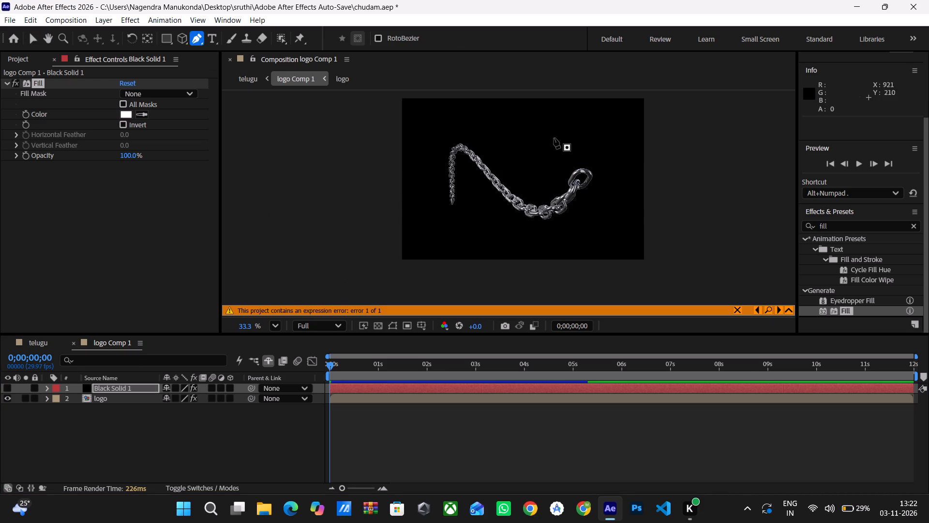
{"action": "left_click", "coordinate": [514, 169]}
{"action": "left_click", "coordinate": [483, 194]}
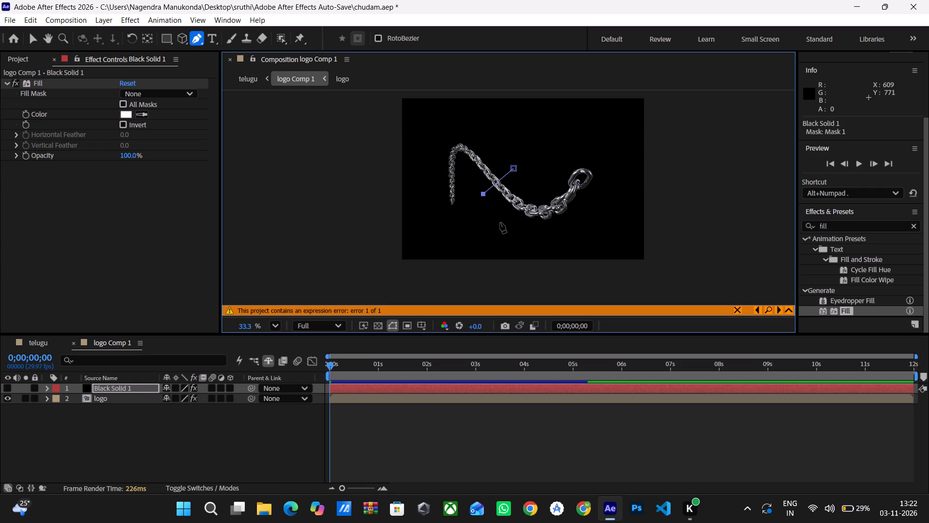
{"action": "left_click", "coordinate": [500, 223]}
{"action": "left_click", "coordinate": [541, 198]}
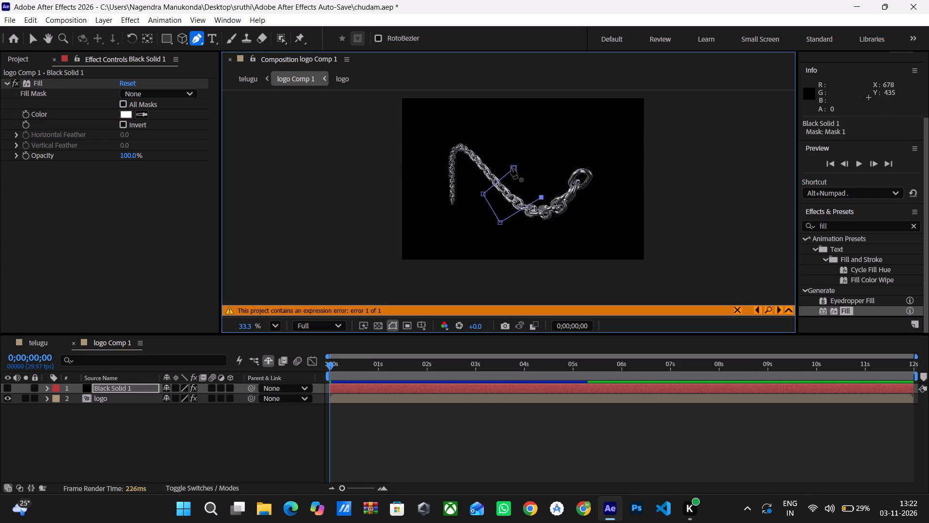
{"action": "left_click", "coordinate": [511, 168]}
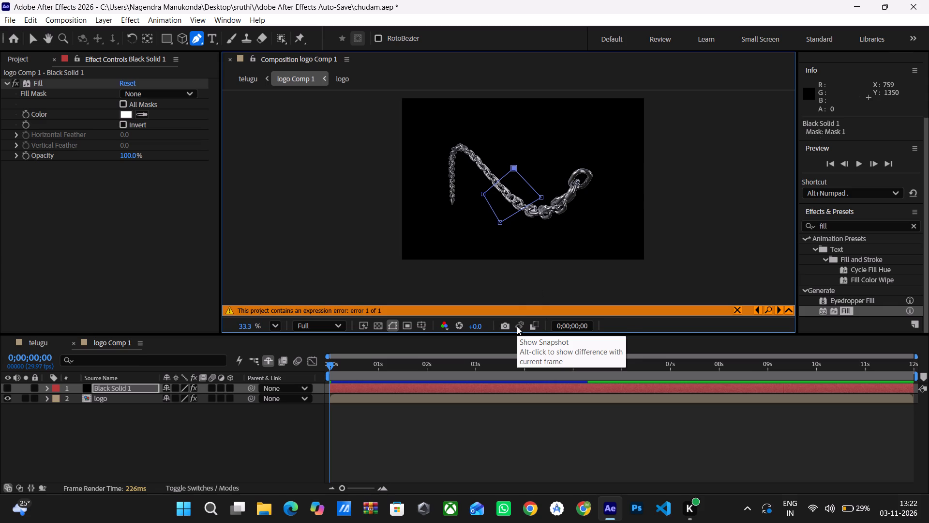
Show the masked white solid over the chain to check its coverage, and hide it again.
{"action": "left_click", "coordinate": [5, 398]}
{"action": "left_click", "coordinate": [5, 398]}
{"action": "left_click", "coordinate": [3, 389]}
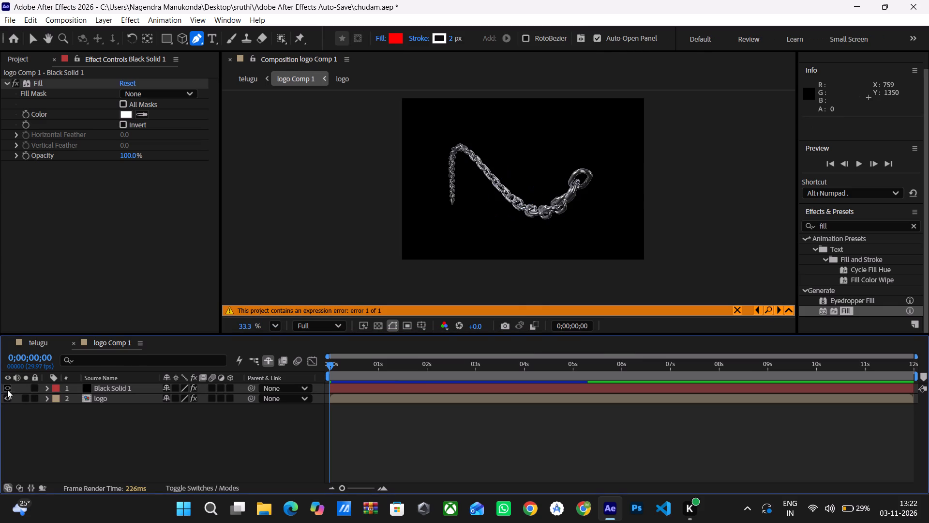
{"action": "left_click", "coordinate": [5, 390]}
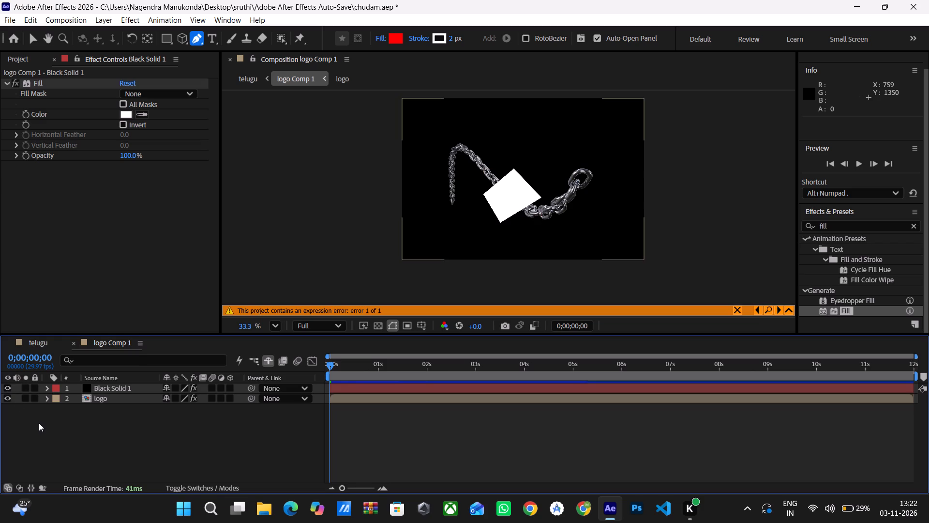
{"action": "left_click", "coordinate": [9, 385]}
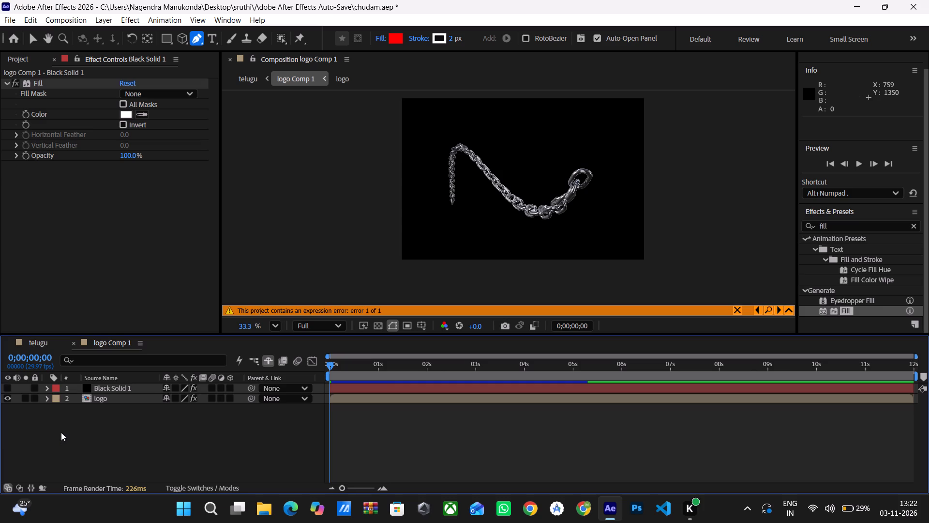
Open the Gradient settings of the Shatter effect on the logo layer.
{"action": "left_click", "coordinate": [119, 400]}
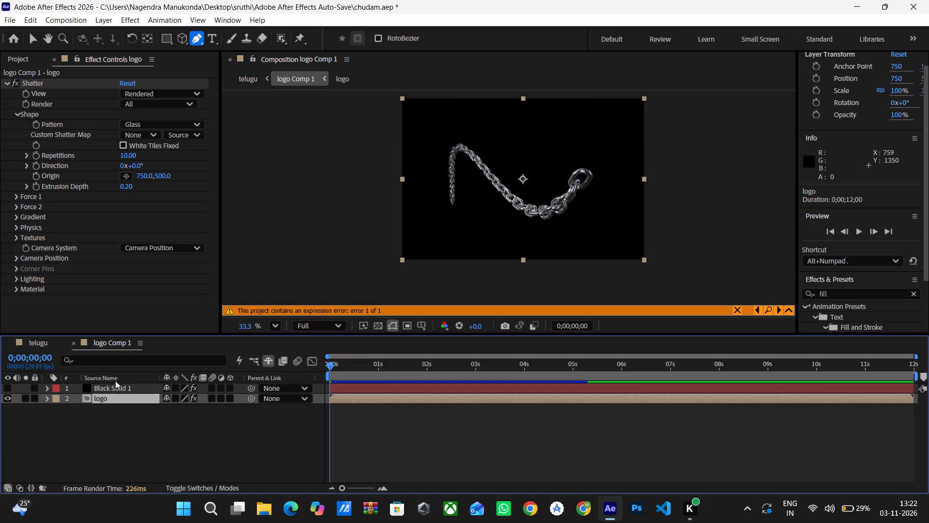
{"action": "left_click", "coordinate": [15, 215]}
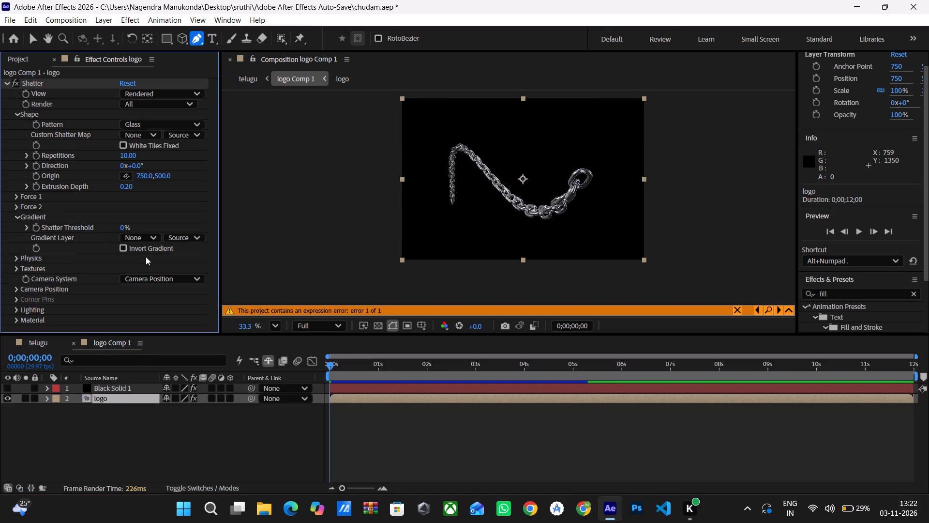
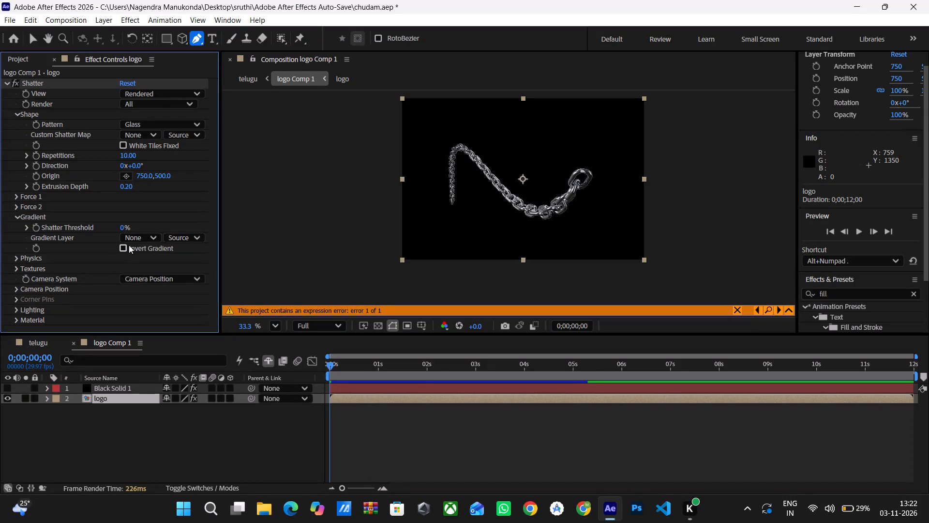
Set the Shatter effect's Gradient Layer to Black Solid 1 on the logo layer.
{"action": "left_click", "coordinate": [132, 237]}
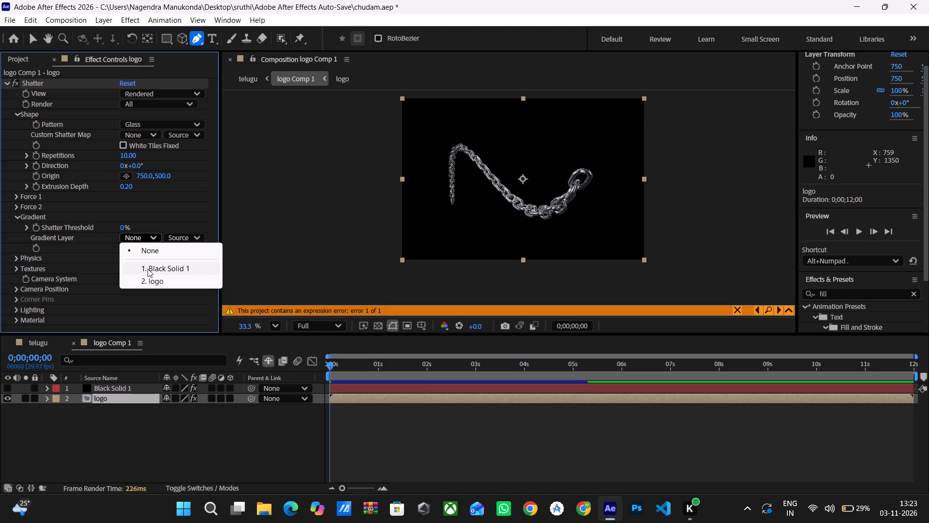
{"action": "left_click", "coordinate": [148, 269]}
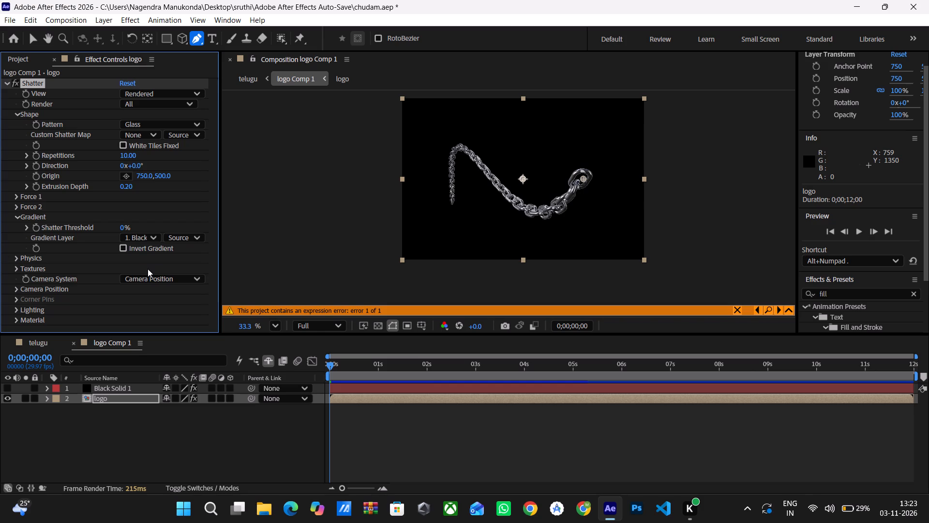
{"action": "left_click", "coordinate": [149, 234]}
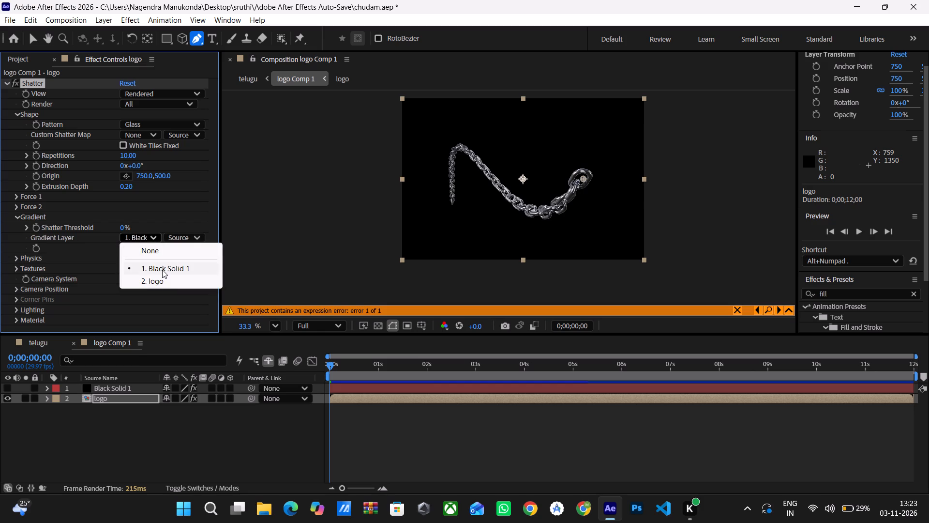
{"action": "left_click", "coordinate": [162, 269]}
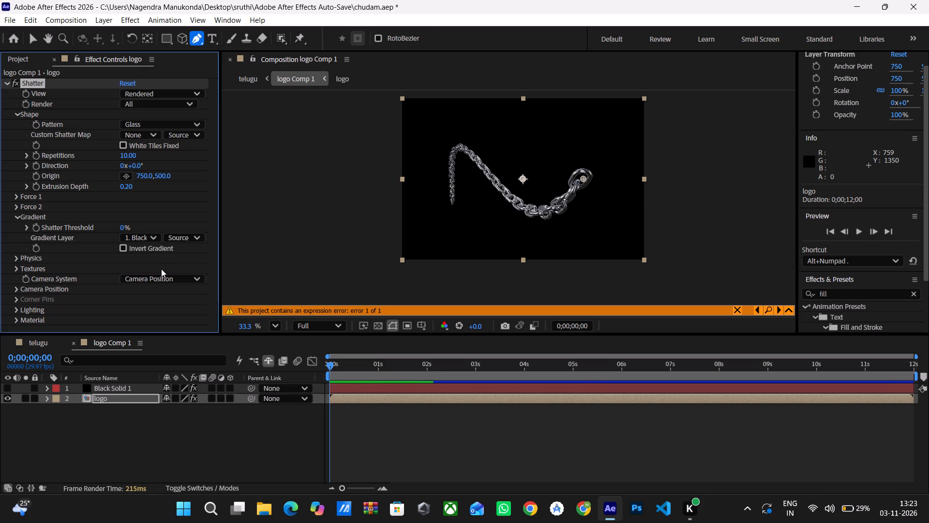
{"action": "left_click", "coordinate": [152, 234]}
{"action": "left_click", "coordinate": [152, 234]}
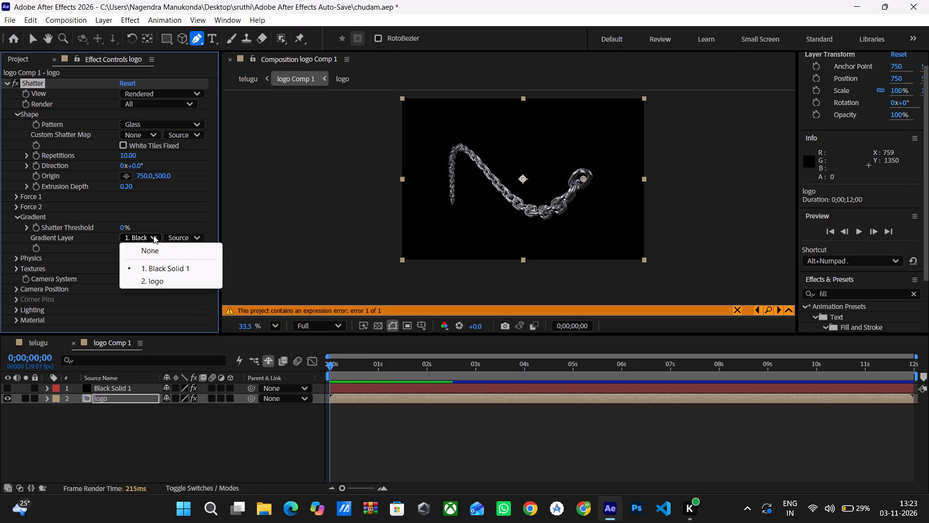
{"action": "left_click", "coordinate": [157, 265]}
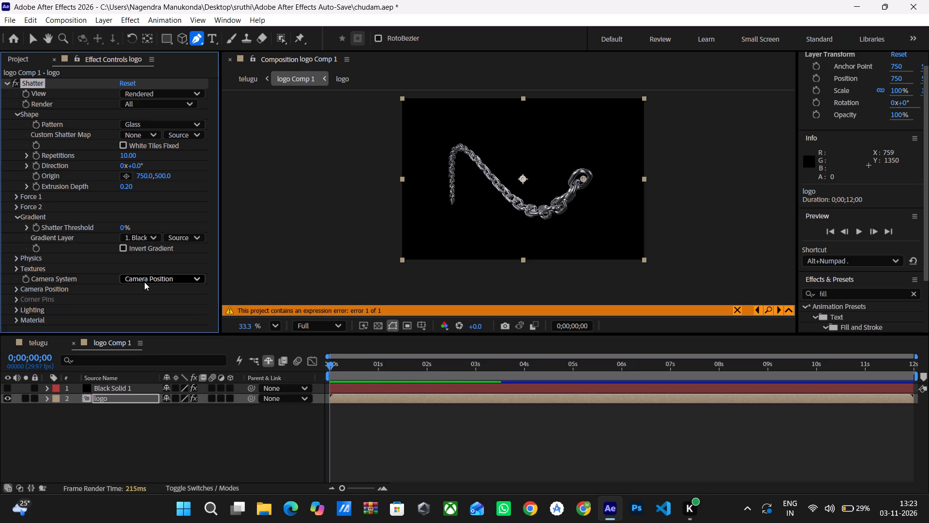
Expand the black solid's masks and set the source of the logo's Shatter Gradient Layer to Effects & Masks.
{"action": "left_click", "coordinate": [64, 387]}
{"action": "left_click", "coordinate": [47, 385]}
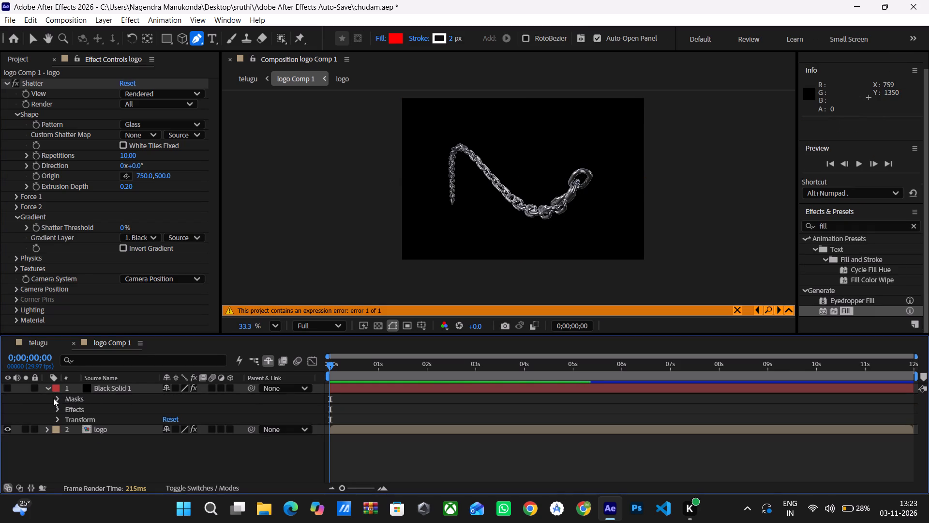
{"action": "left_click", "coordinate": [57, 398]}
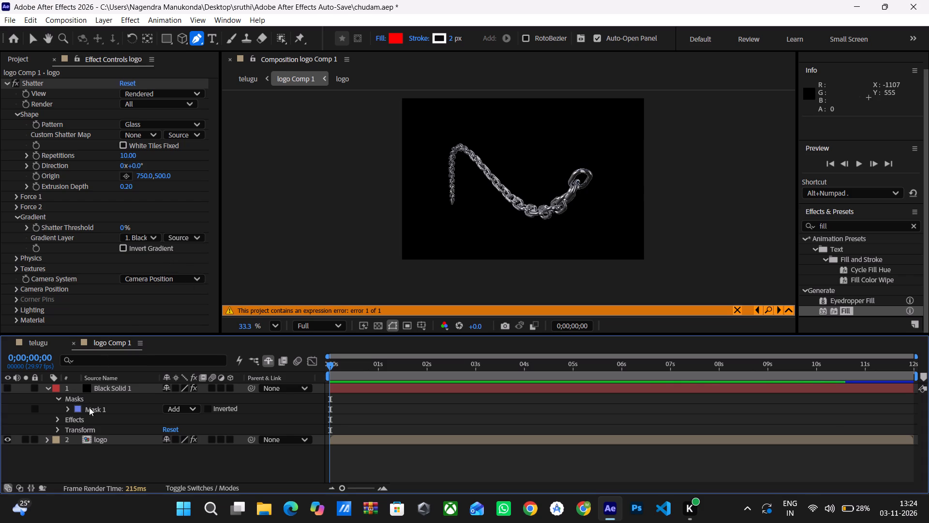
{"action": "left_click", "coordinate": [107, 440]}
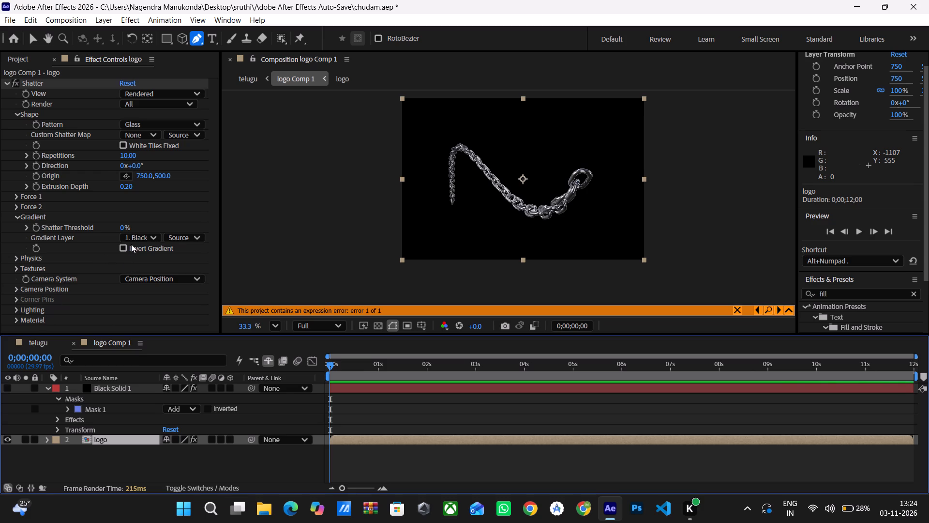
{"action": "left_click", "coordinate": [196, 241]}
{"action": "left_click", "coordinate": [199, 276]}
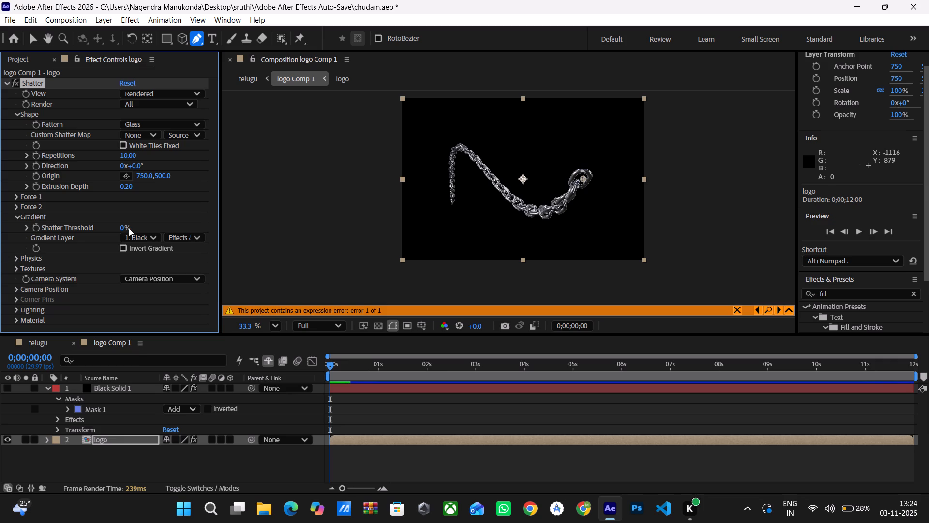
Set the Shatter Threshold to 1% in the logo layer's Gradient settings.
{"action": "left_click_drag", "start_coordinate": [123, 229], "coordinate": [129, 230]}
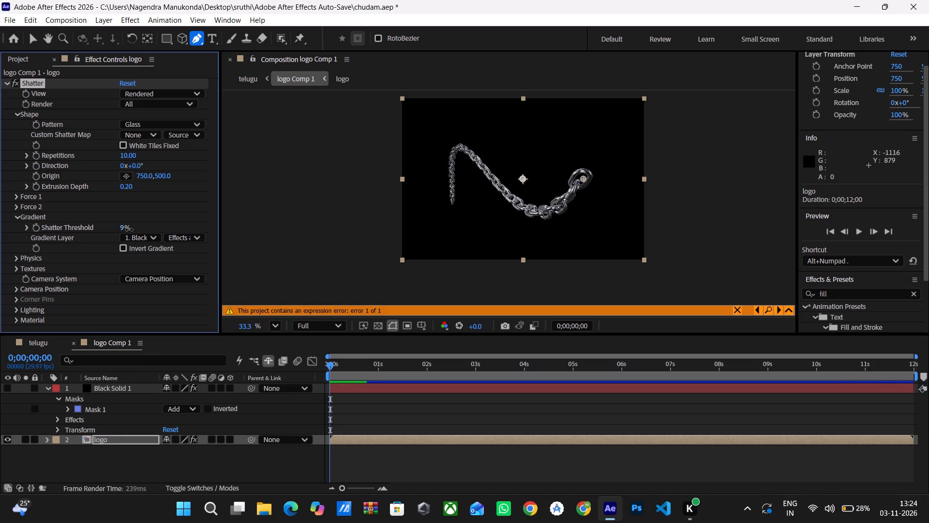
{"action": "left_click_drag", "start_coordinate": [129, 230], "coordinate": [127, 232]}
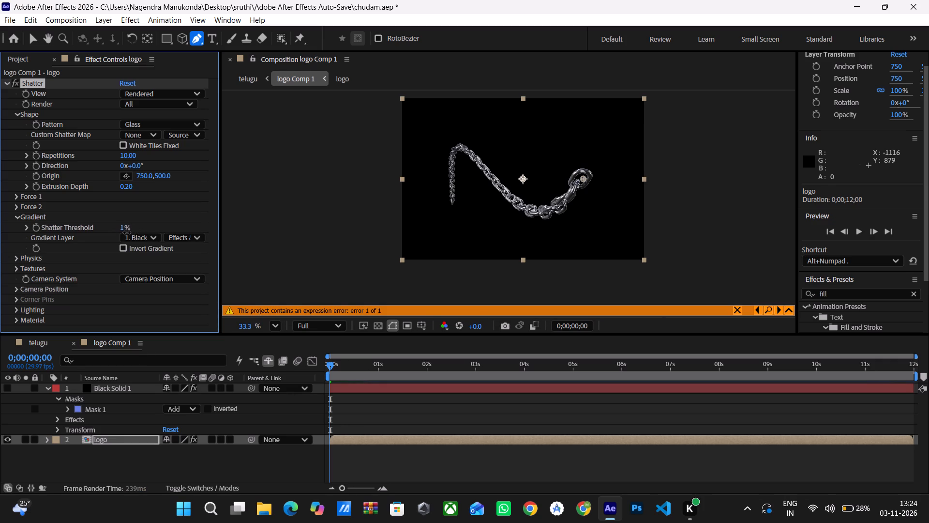
{"action": "left_click_drag", "start_coordinate": [127, 232], "coordinate": [127, 233]}
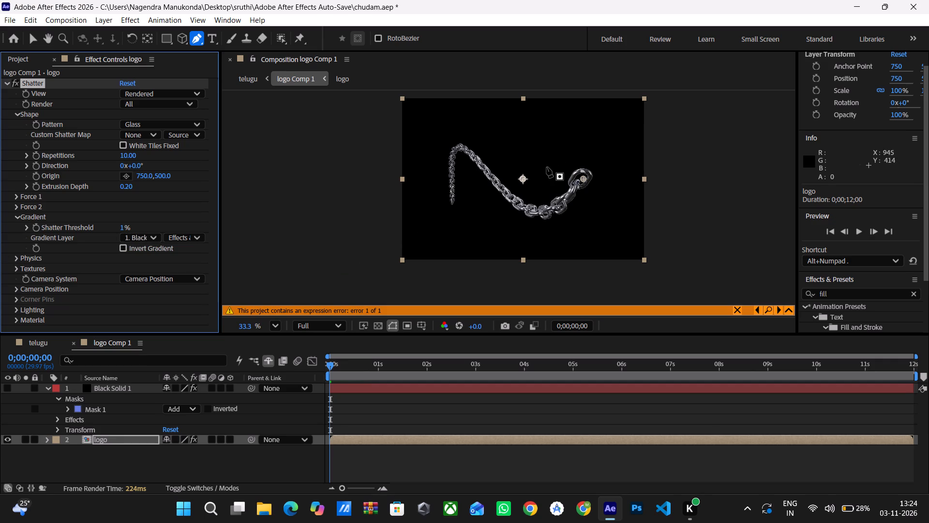
Draw a closed four-point Pen mask with one curved corner on the logo layer around the middle section of the chain.
{"action": "left_click_drag", "start_coordinate": [506, 165], "coordinate": [481, 182]}
{"action": "left_click", "coordinate": [479, 191]}
{"action": "left_click", "coordinate": [501, 216]}
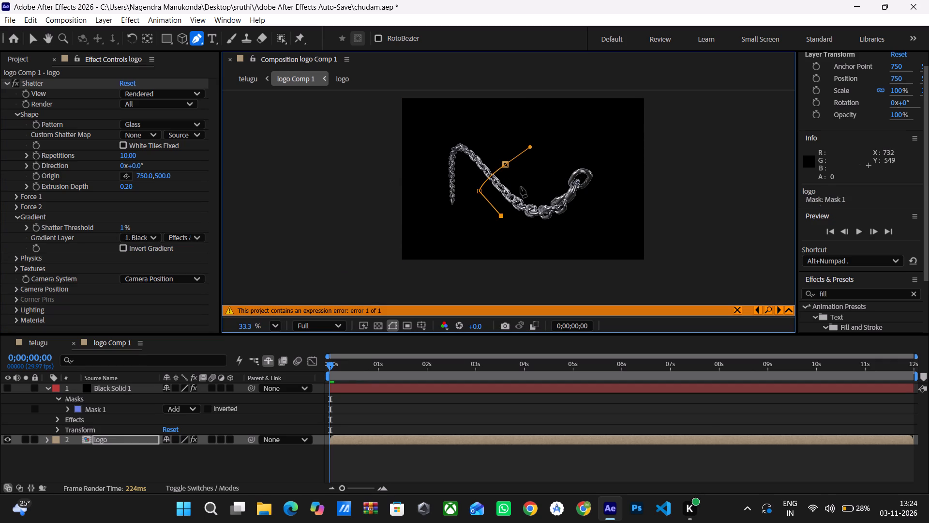
{"action": "left_click", "coordinate": [521, 187]}
{"action": "left_click", "coordinate": [507, 166]}
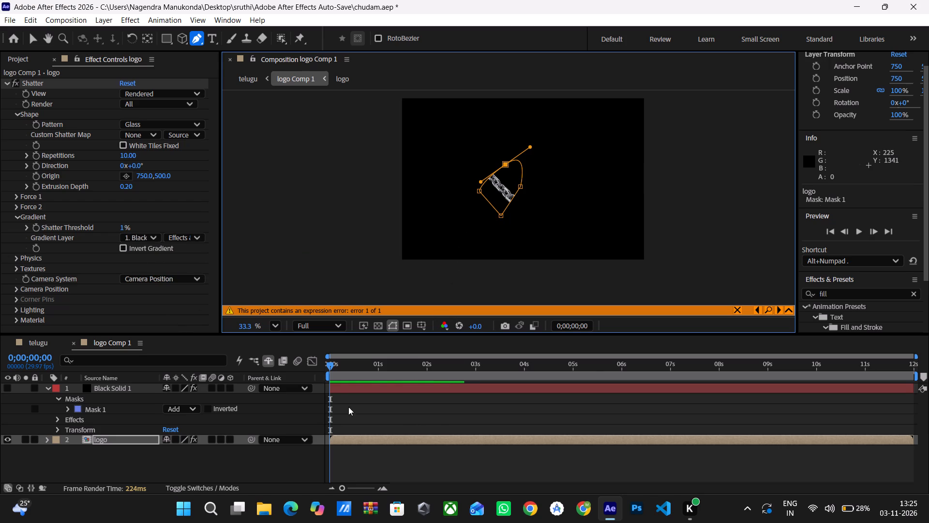
Scrub through the first second of the composition to preview the shatter and return to the start.
{"action": "left_click_drag", "start_coordinate": [330, 365], "coordinate": [357, 374]}
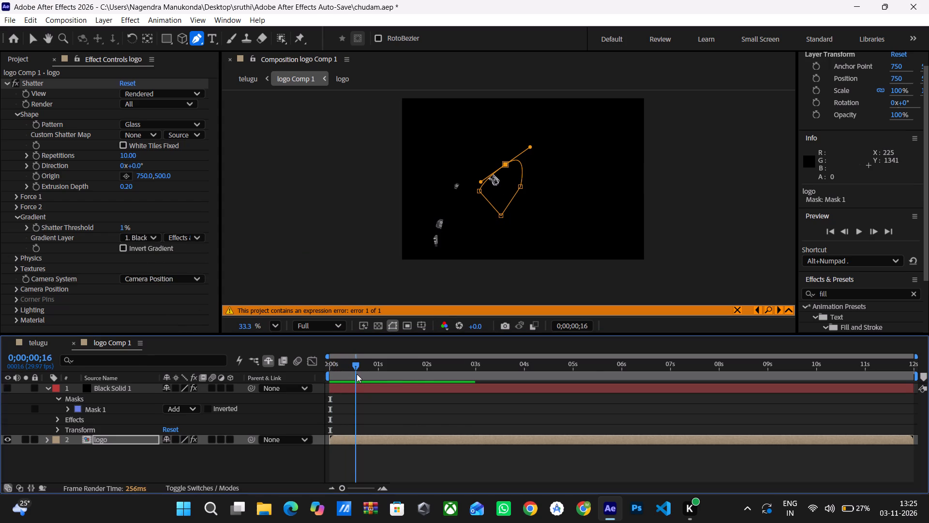
{"action": "left_click_drag", "start_coordinate": [357, 374], "coordinate": [369, 384]}
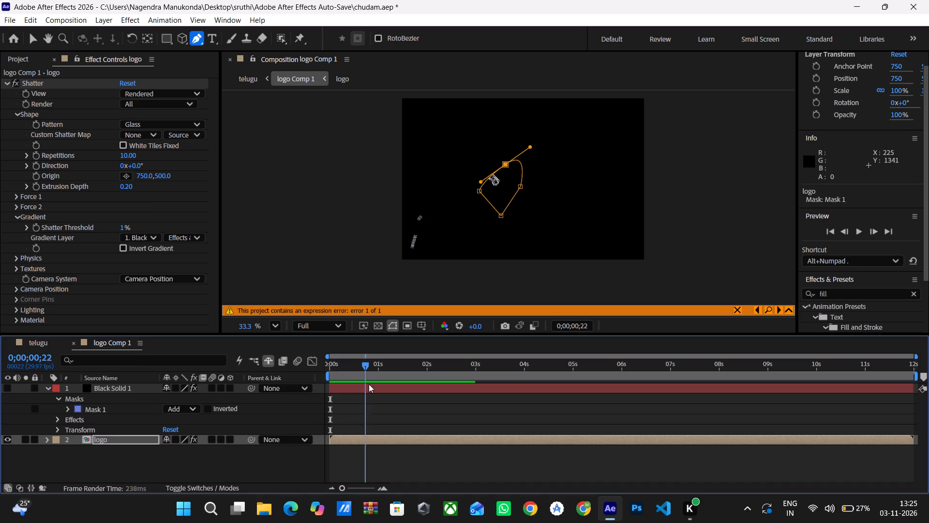
{"action": "left_click_drag", "start_coordinate": [369, 384], "coordinate": [280, 387]}
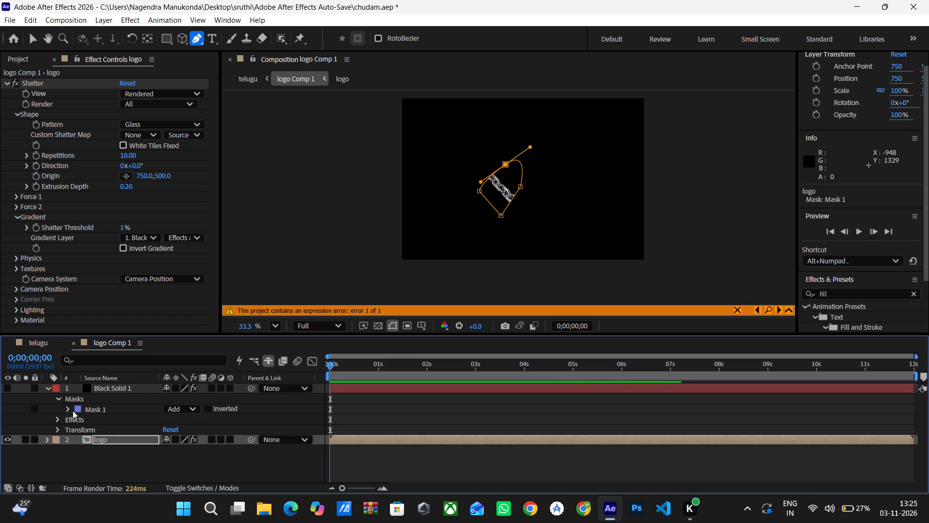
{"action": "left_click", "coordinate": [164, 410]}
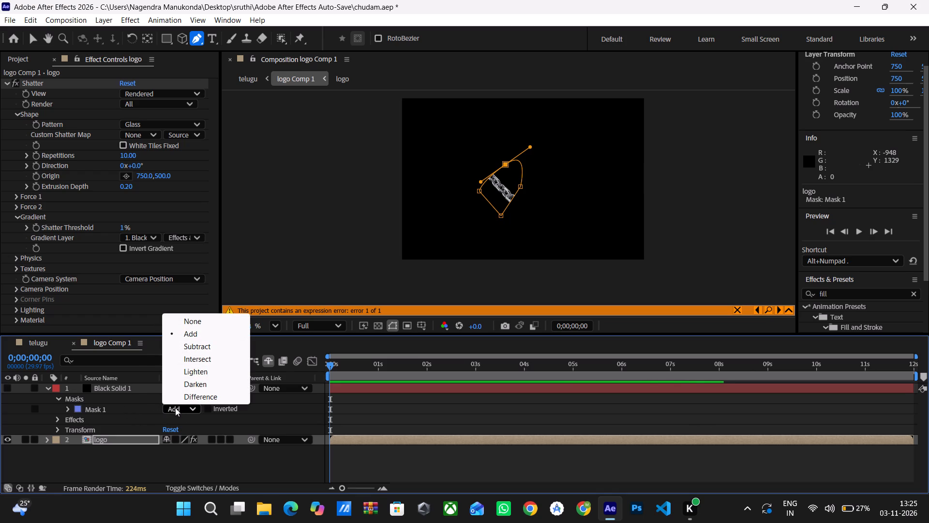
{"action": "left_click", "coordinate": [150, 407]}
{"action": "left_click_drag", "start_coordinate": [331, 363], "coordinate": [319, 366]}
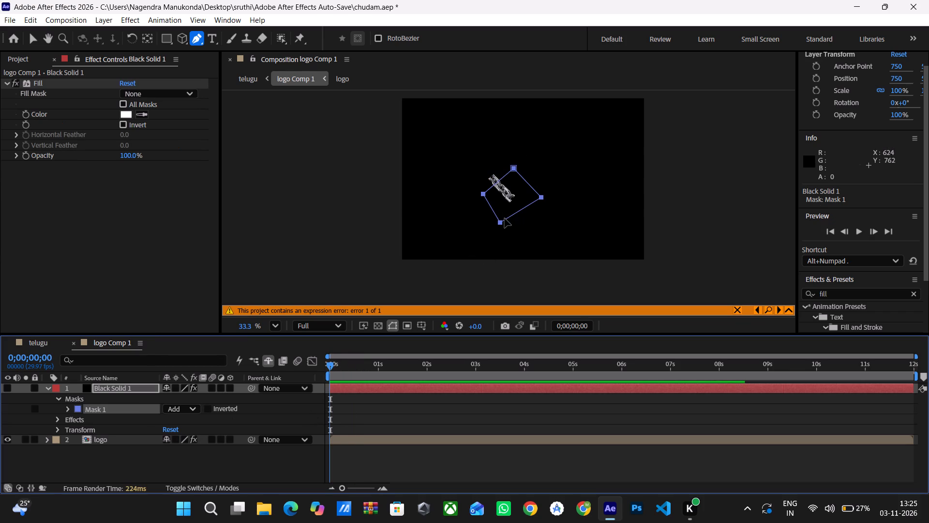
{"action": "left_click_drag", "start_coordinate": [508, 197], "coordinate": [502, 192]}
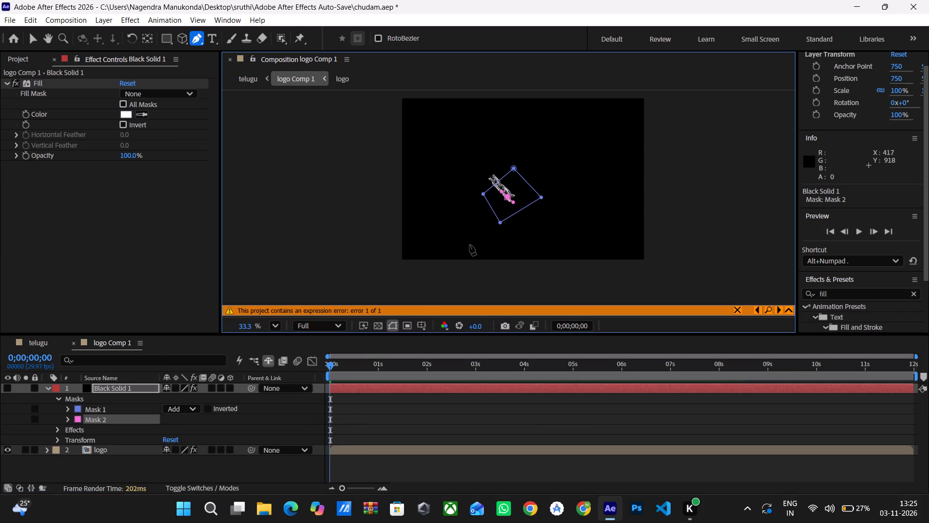
Delete Mask 1 point by point and the stray Mask 2 from Black Solid 1.
{"action": "left_click", "coordinate": [31, 40]}
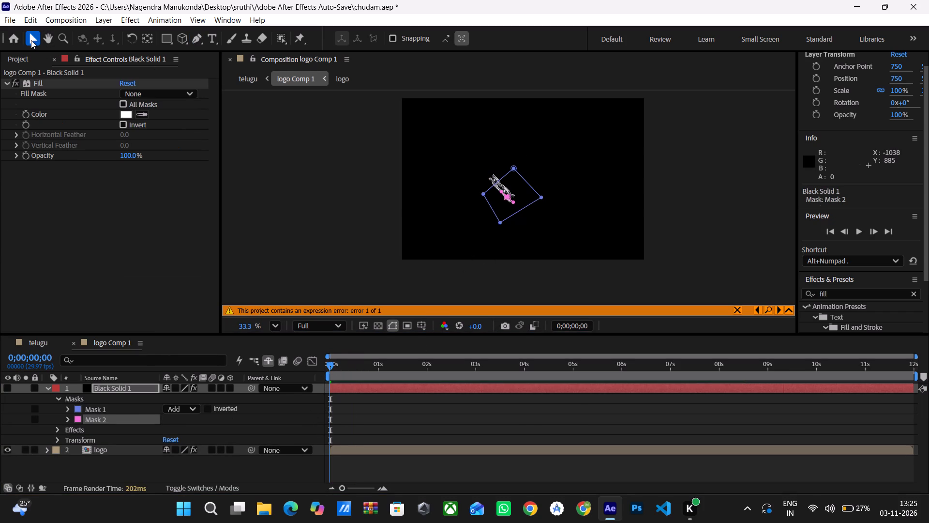
{"action": "left_click", "coordinate": [512, 172]}
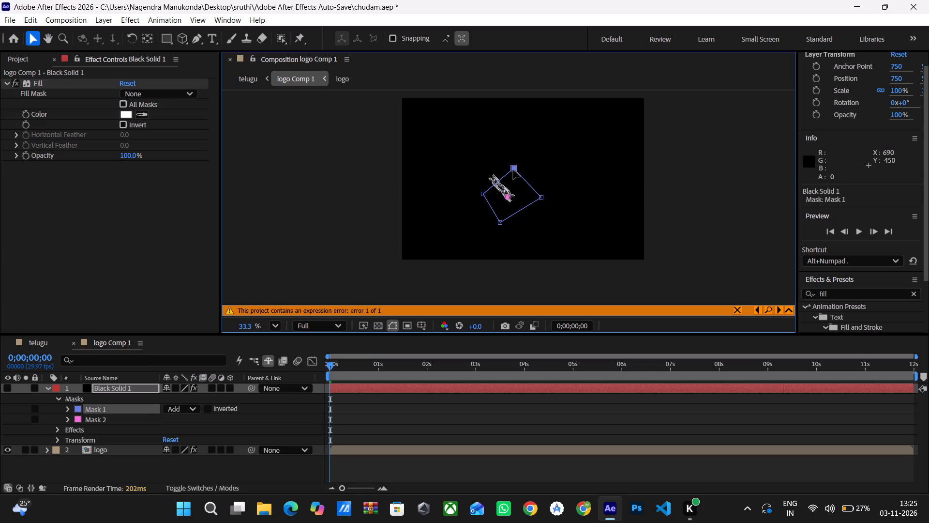
{"action": "key", "text": "Delete"}
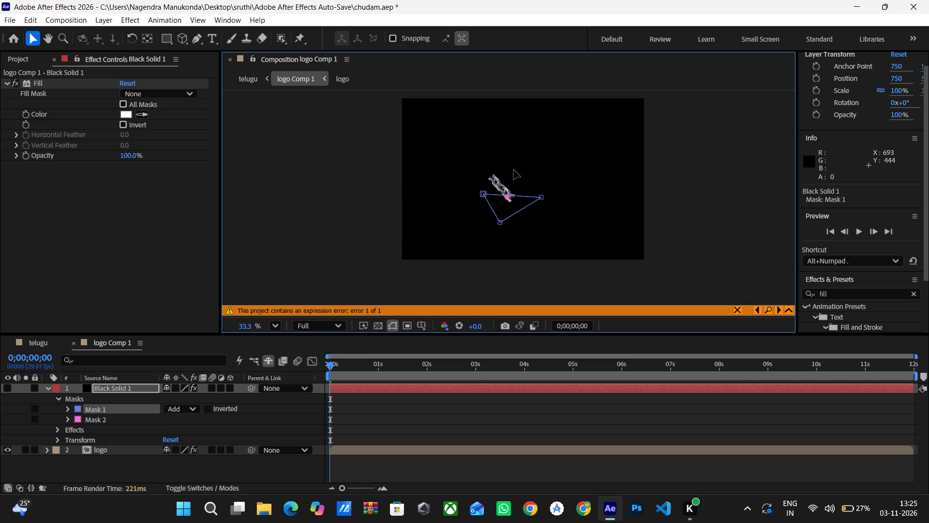
{"action": "left_click", "coordinate": [482, 193]}
{"action": "key", "text": "Delete"}
{"action": "left_click", "coordinate": [498, 220]}
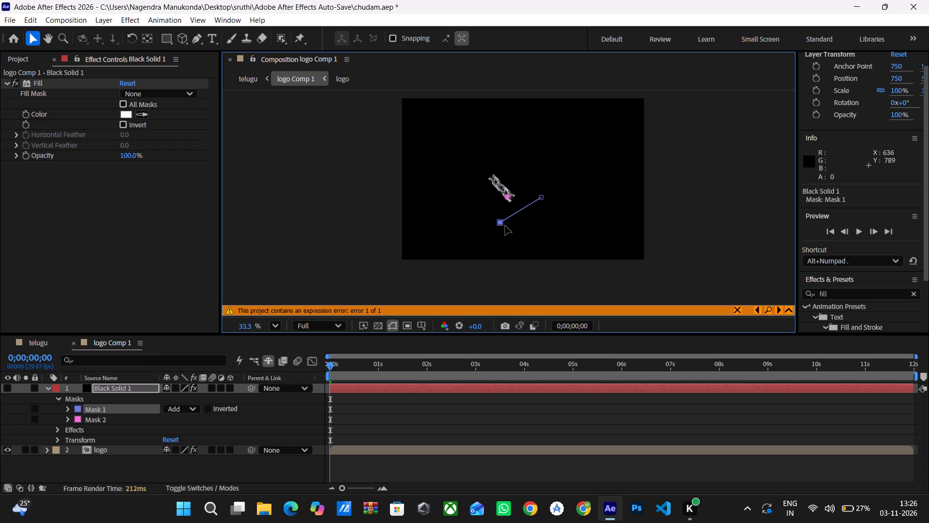
{"action": "key", "text": "Delete"}
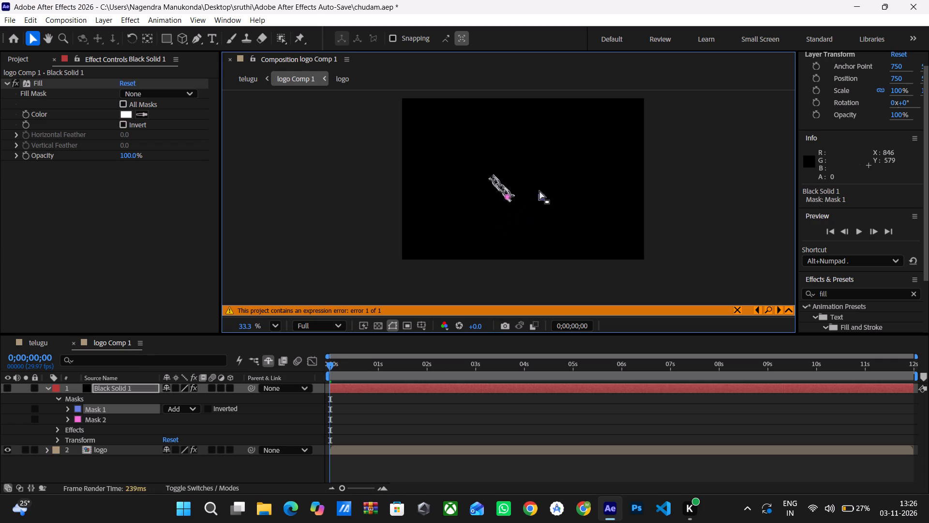
{"action": "left_click", "coordinate": [540, 199]}
{"action": "key", "text": "Delete"}
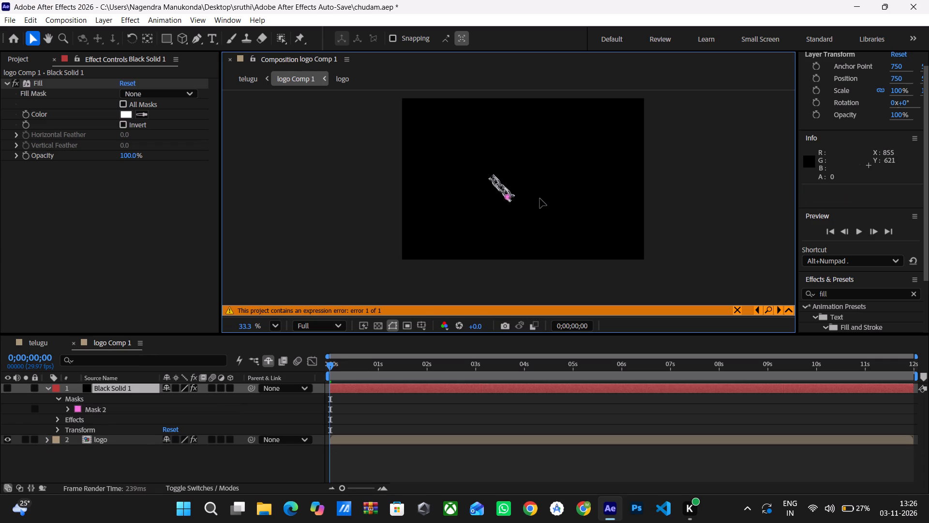
{"action": "left_click", "coordinate": [507, 197]}
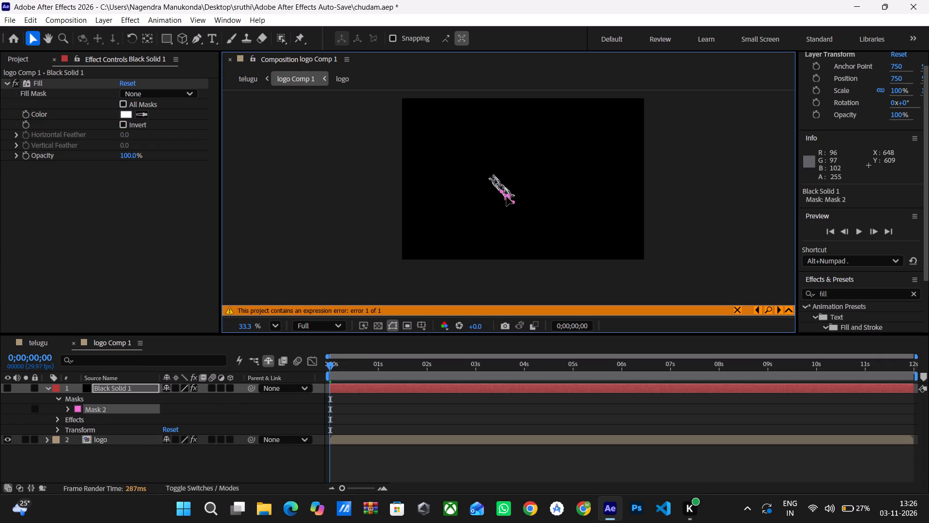
{"action": "key", "text": "Delete"}
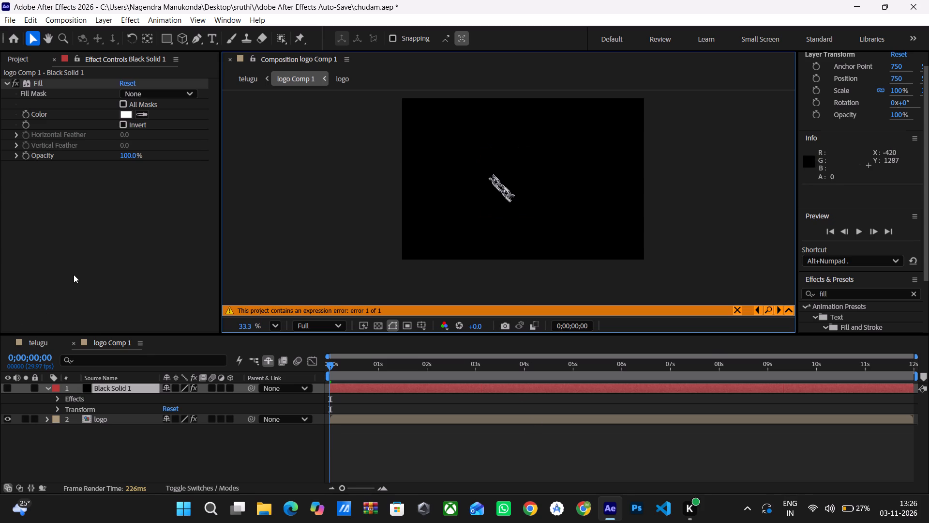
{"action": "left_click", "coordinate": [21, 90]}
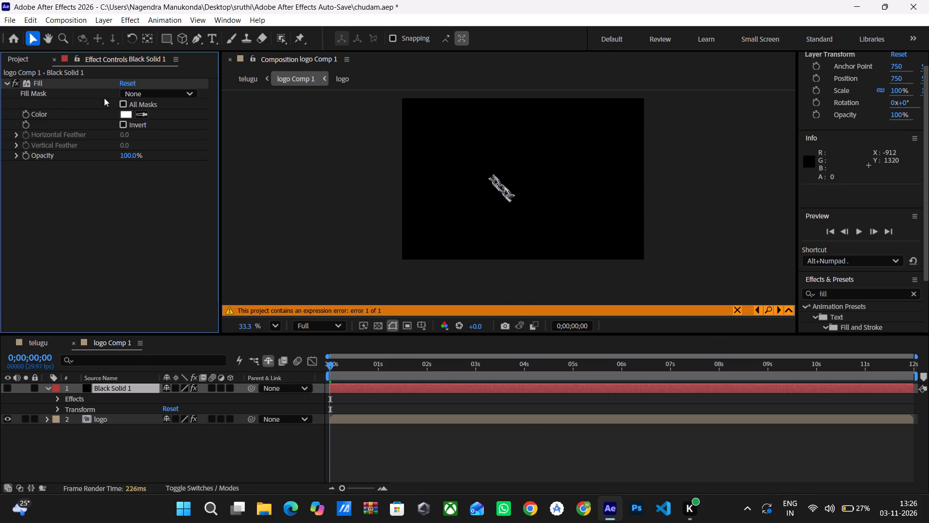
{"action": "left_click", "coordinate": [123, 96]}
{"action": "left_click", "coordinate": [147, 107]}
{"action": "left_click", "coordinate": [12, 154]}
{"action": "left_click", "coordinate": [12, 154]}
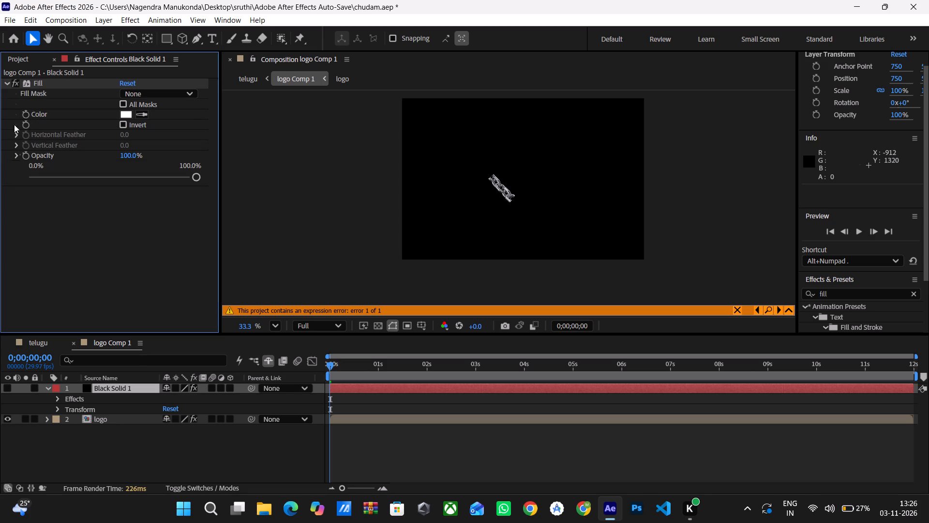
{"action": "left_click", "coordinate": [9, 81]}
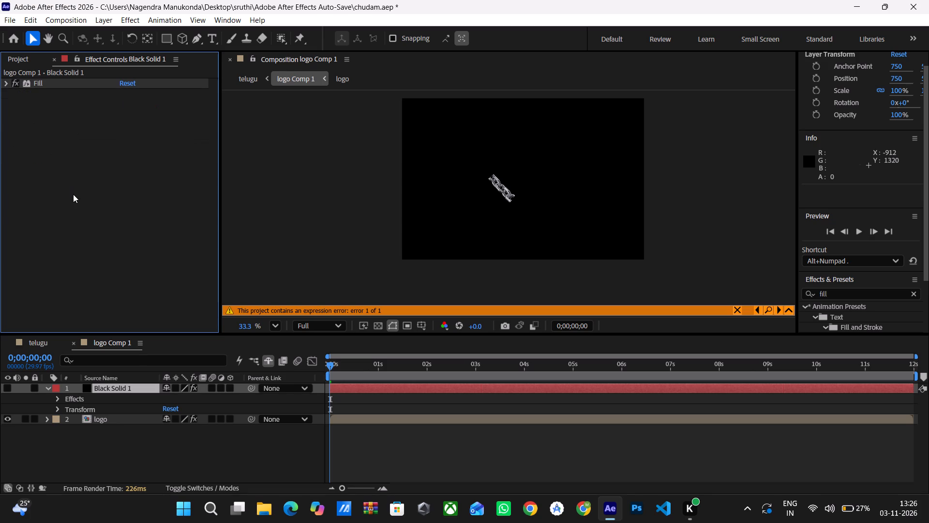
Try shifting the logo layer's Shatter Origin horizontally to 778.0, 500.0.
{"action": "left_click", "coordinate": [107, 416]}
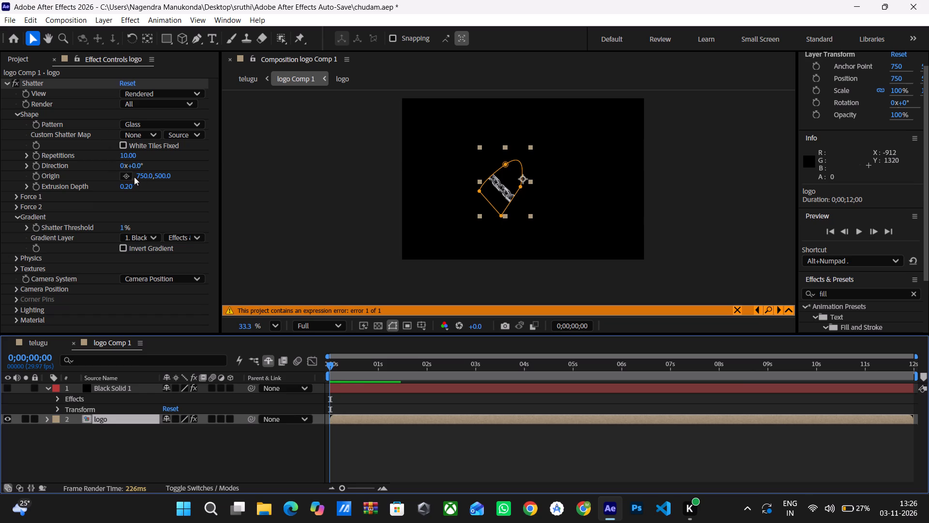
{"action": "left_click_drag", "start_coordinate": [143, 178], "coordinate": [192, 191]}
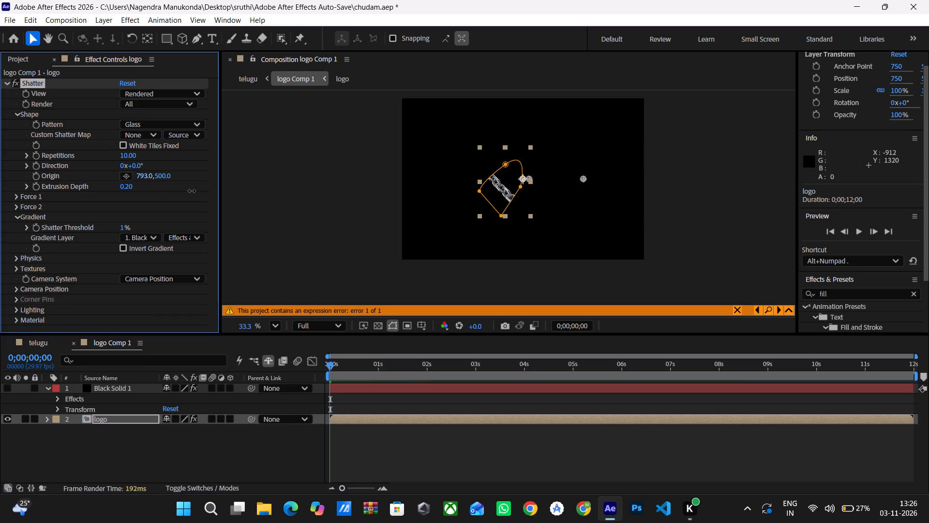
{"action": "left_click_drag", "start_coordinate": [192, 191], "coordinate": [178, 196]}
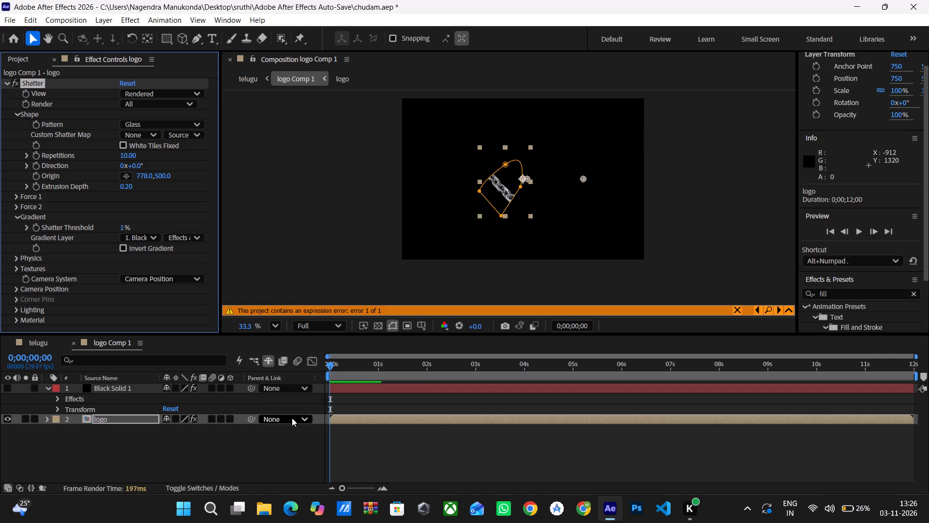
Undo the Origin shift, the mask deletions on Black Solid 1, and the Pen mask drawn on the logo layer.
{"action": "key", "text": "ctrl+z"}
{"action": "key", "text": "ctrl+z"}
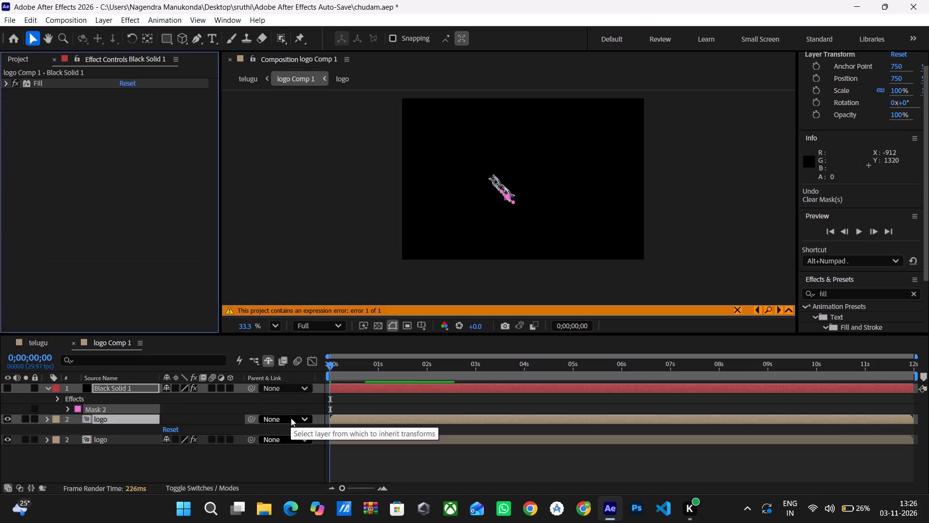
{"action": "key", "text": "ctrl+z"}
{"action": "key", "text": "ctrl+z"}
{"action": "key", "text": "ctrl+z"}
{"action": "key", "text": "ctrl+z"}
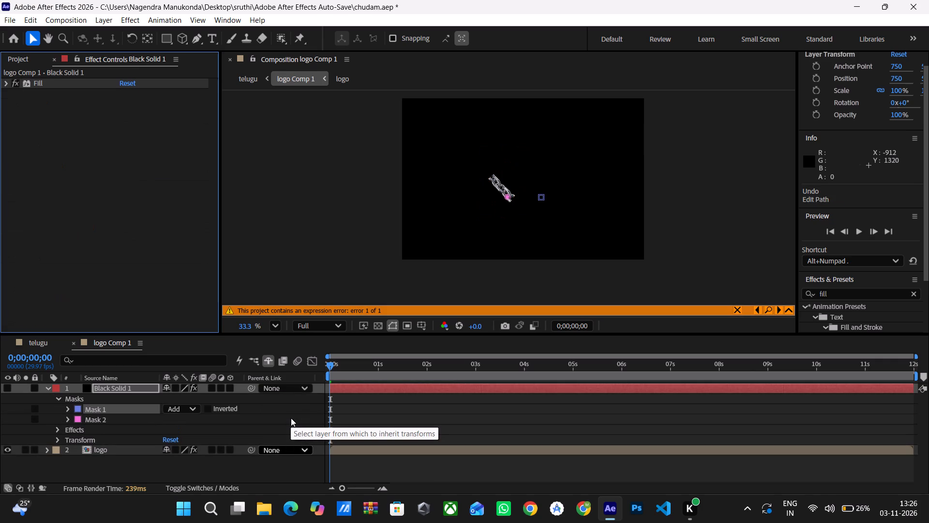
{"action": "key", "text": "ctrl+z"}
{"action": "key", "text": "ctrl+z"}
{"action": "key", "text": "ctrl+z"}
{"action": "key", "text": "ctrl+z"}
{"action": "key", "text": "ctrl+z"}
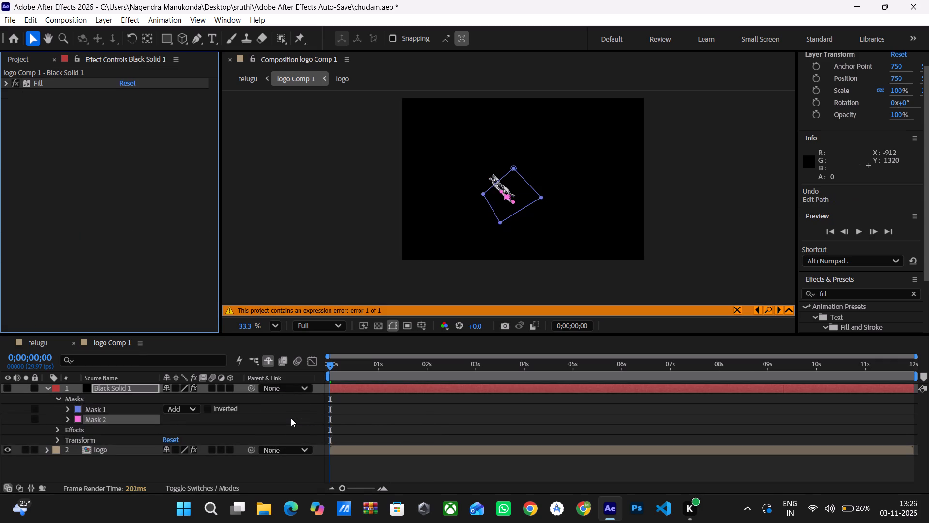
{"action": "key", "text": "ctrl+z"}
{"action": "key", "text": "ctrl+z"}
{"action": "key", "text": "ctrl+z"}
{"action": "key", "text": "ctrl+z"}
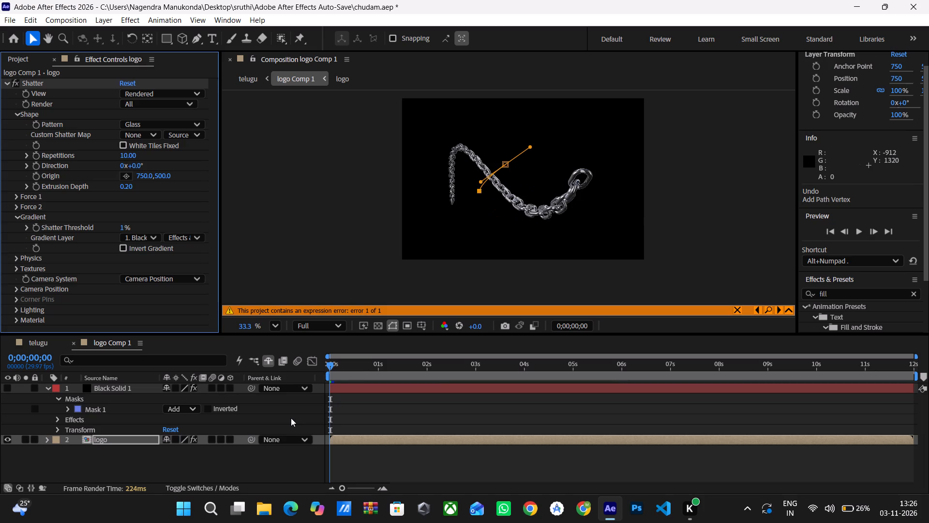
{"action": "key", "text": "ctrl+z"}
{"action": "key", "text": "ctrl+z"}
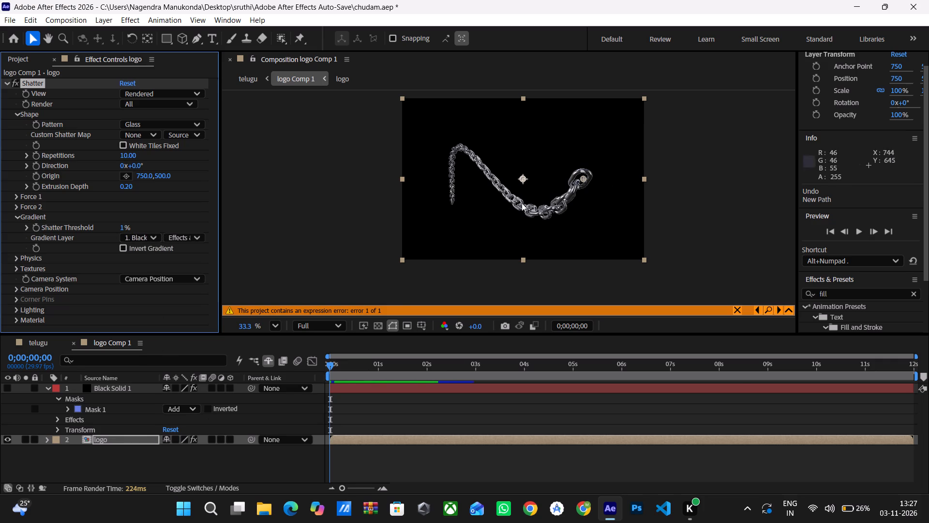
Scrub through the first second to preview the chain's shatter and return to the start.
{"action": "left_click_drag", "start_coordinate": [325, 363], "coordinate": [367, 366]}
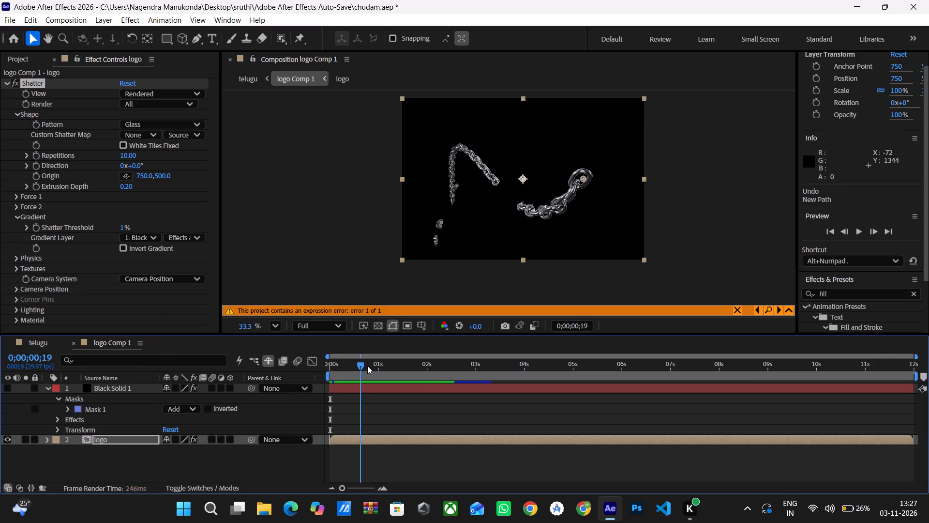
{"action": "left_click_drag", "start_coordinate": [367, 366], "coordinate": [313, 374]}
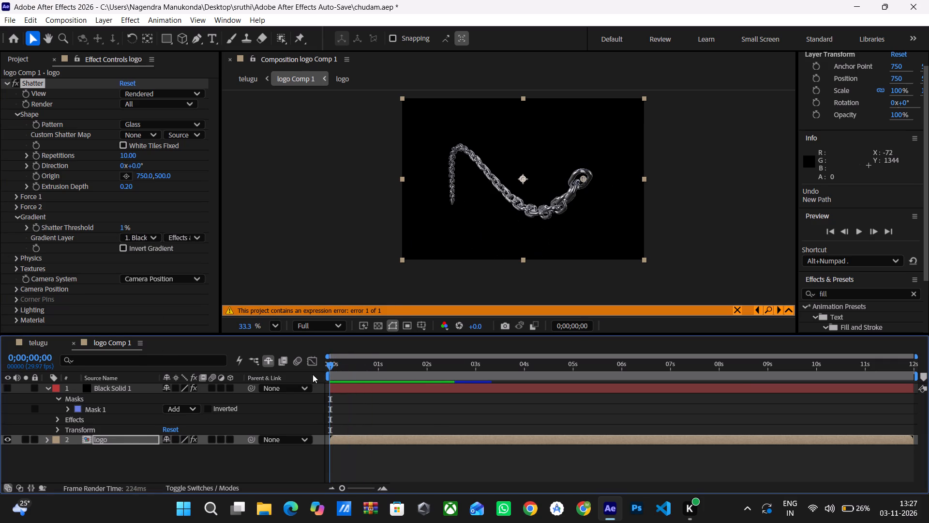
{"action": "left_click_drag", "start_coordinate": [313, 374], "coordinate": [256, 388]}
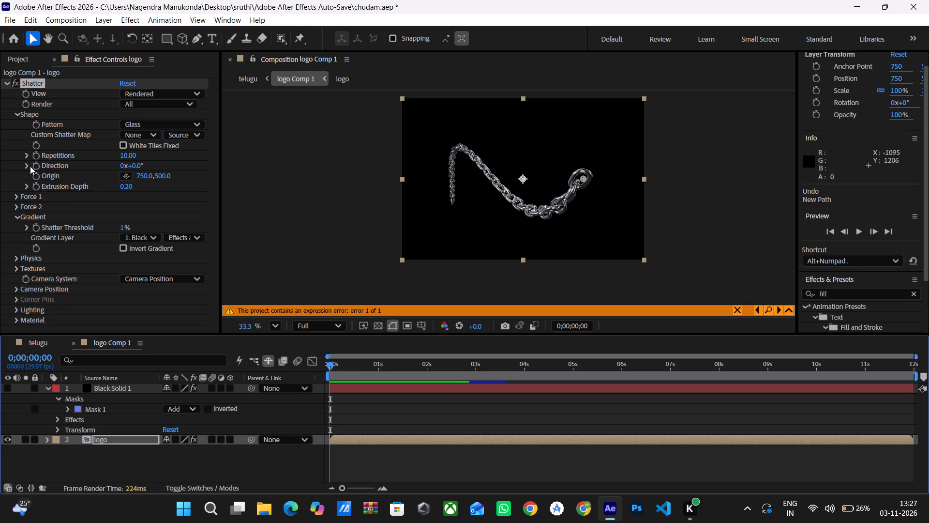
Enable keyframing for the Shatter Origin at the start of the composition.
{"action": "left_click", "coordinate": [38, 176]}
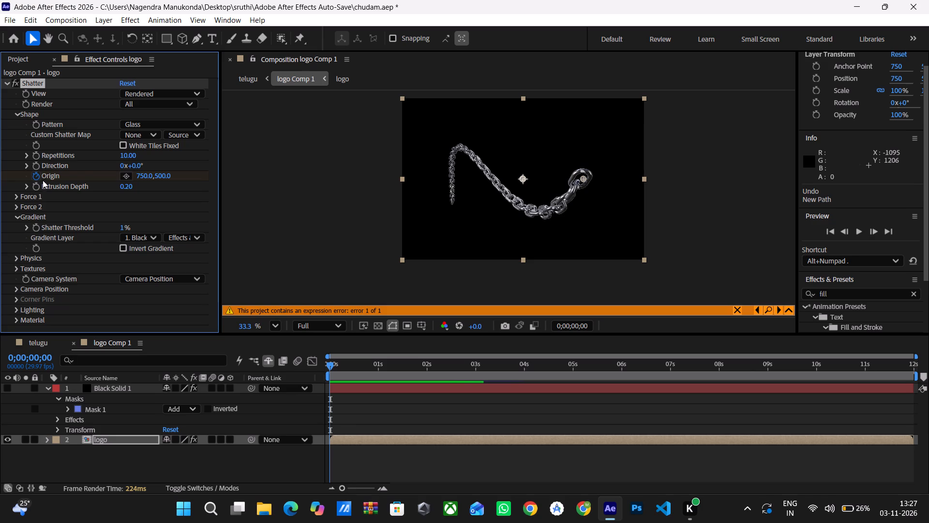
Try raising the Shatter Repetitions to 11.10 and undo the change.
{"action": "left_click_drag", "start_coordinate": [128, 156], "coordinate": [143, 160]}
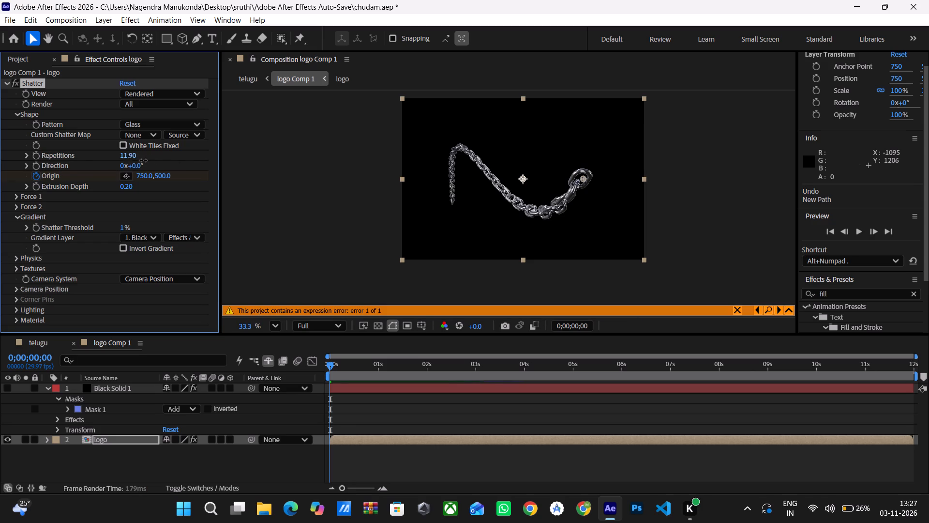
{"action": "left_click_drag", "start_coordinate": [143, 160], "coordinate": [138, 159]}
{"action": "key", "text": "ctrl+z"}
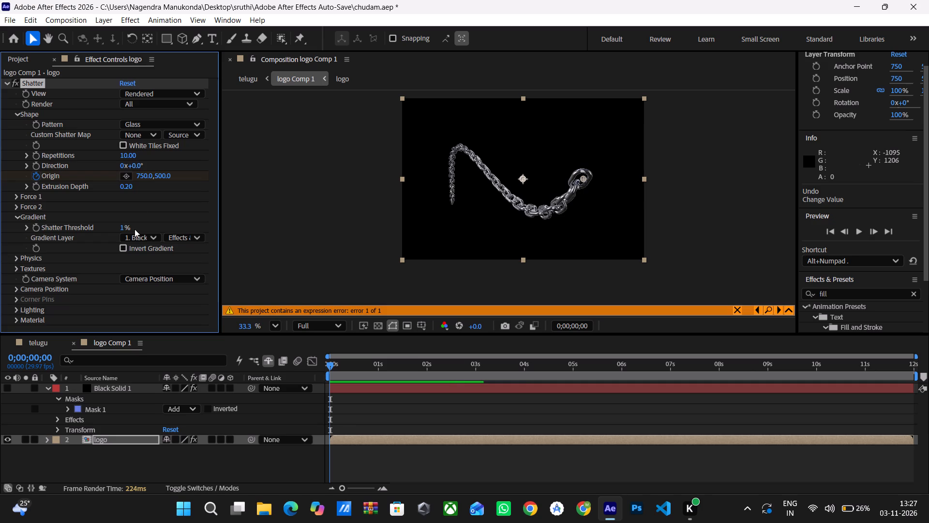
Set the Shatter Repetitions on the logo layer to 45.
{"action": "left_click", "coordinate": [131, 151]}
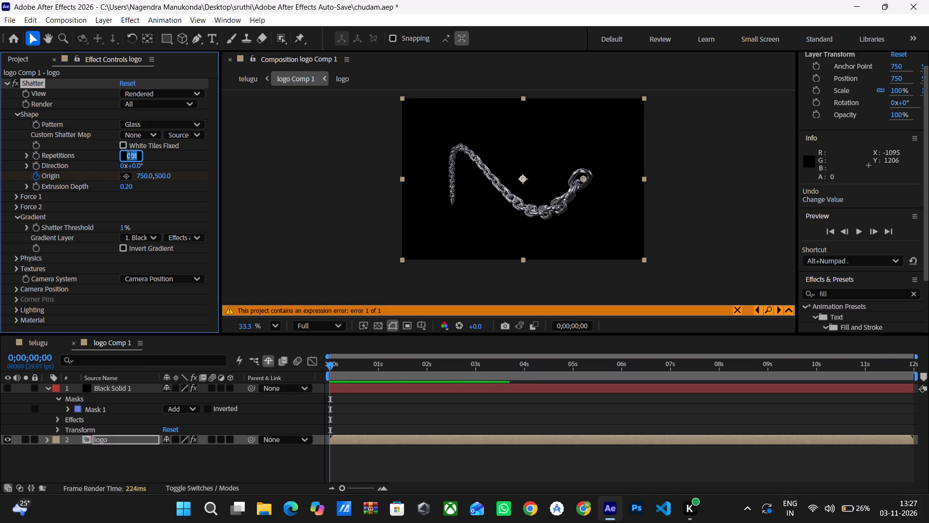
{"action": "type", "text": "45"}
{"action": "key", "text": "Return"}
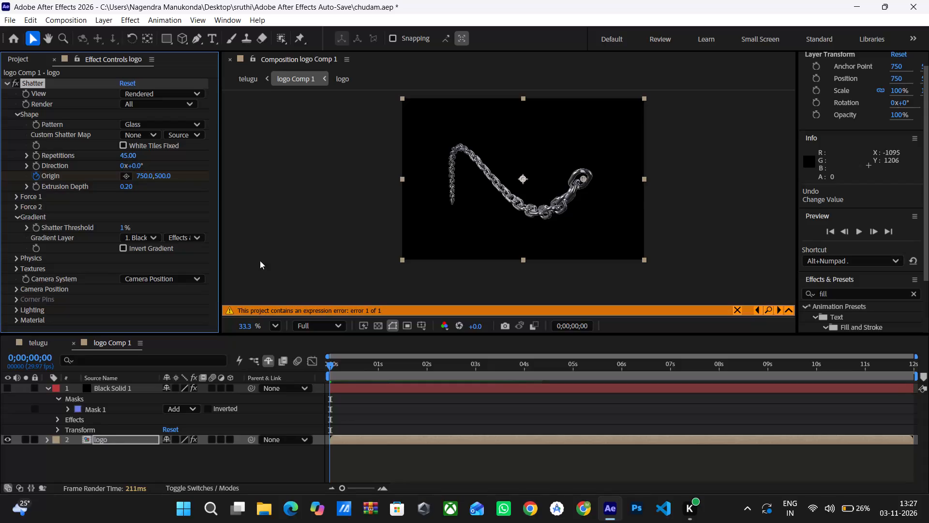
Scrub through the opening frames to preview the finer shatter pieces and return to the start.
{"action": "left_click_drag", "start_coordinate": [329, 364], "coordinate": [361, 370]}
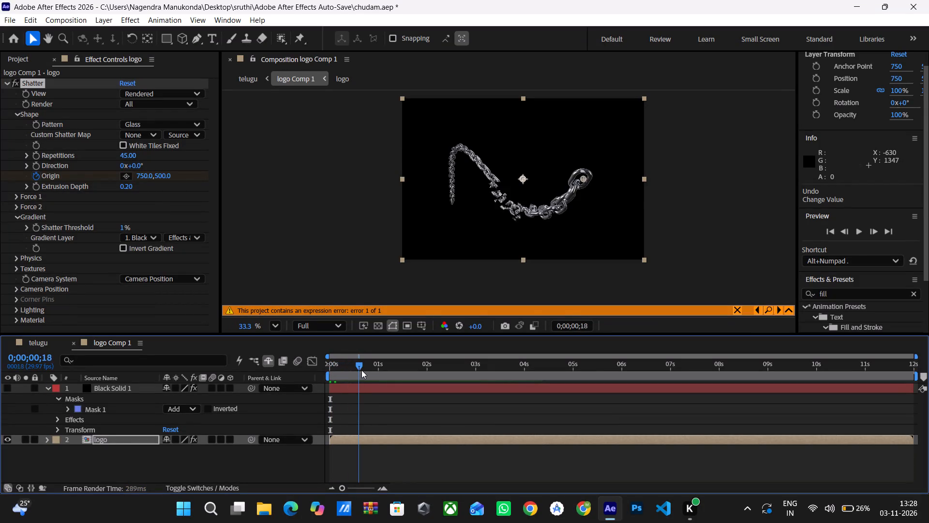
{"action": "left_click_drag", "start_coordinate": [361, 370], "coordinate": [334, 363]}
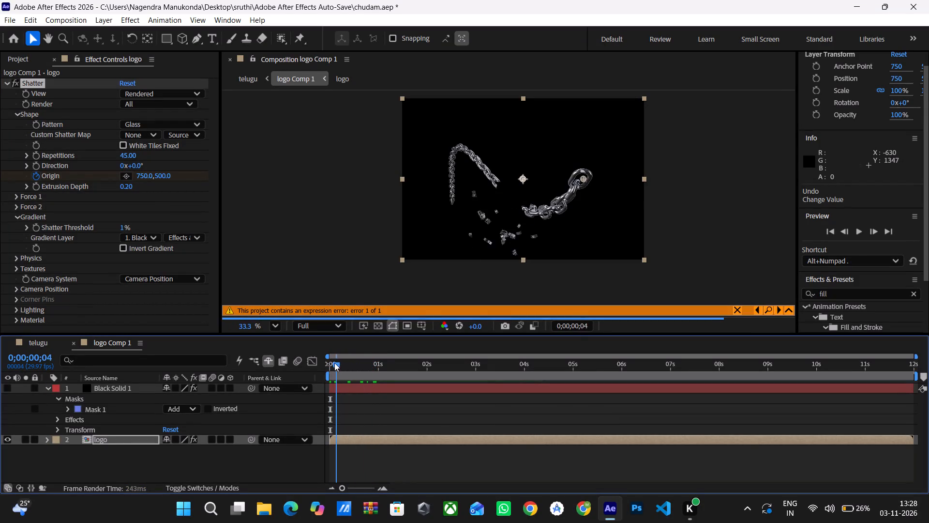
{"action": "left_click_drag", "start_coordinate": [334, 363], "coordinate": [310, 361]}
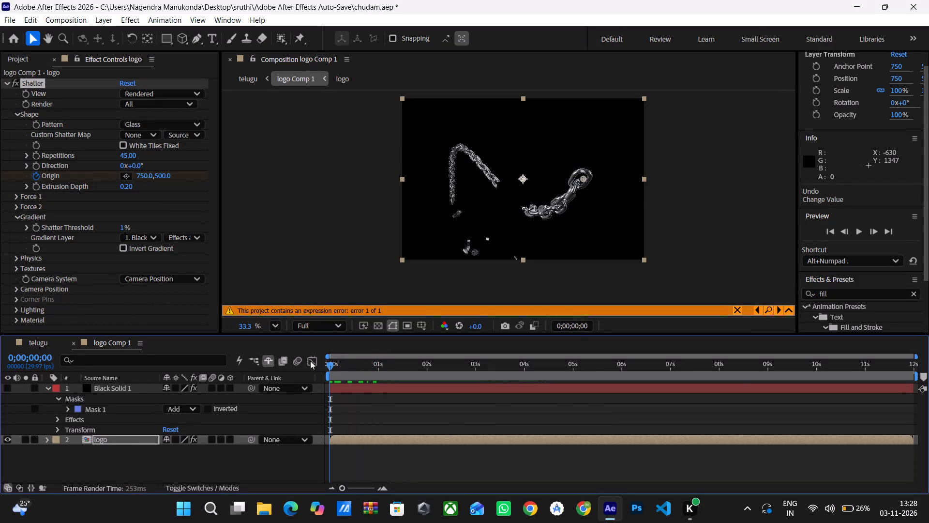
{"action": "left_click_drag", "start_coordinate": [310, 361], "coordinate": [310, 360]}
{"action": "scroll", "coordinate": [127, 253], "scroll_direction": "up", "scroll_amount": 1}
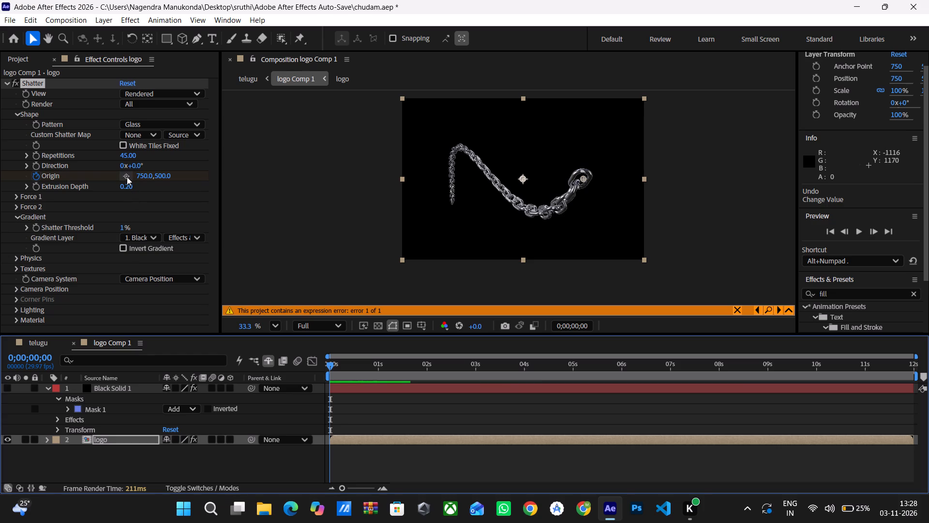
Place the Shatter Origin on the middle section of the chain at about 654, 594.
{"action": "left_click", "coordinate": [127, 177]}
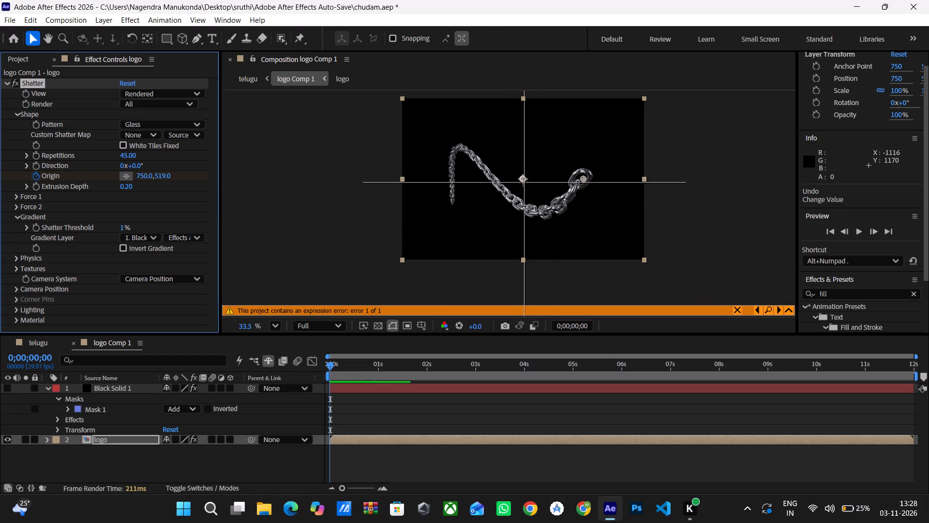
{"action": "left_click_drag", "start_coordinate": [524, 180], "coordinate": [507, 194]}
{"action": "left_click", "coordinate": [504, 193]}
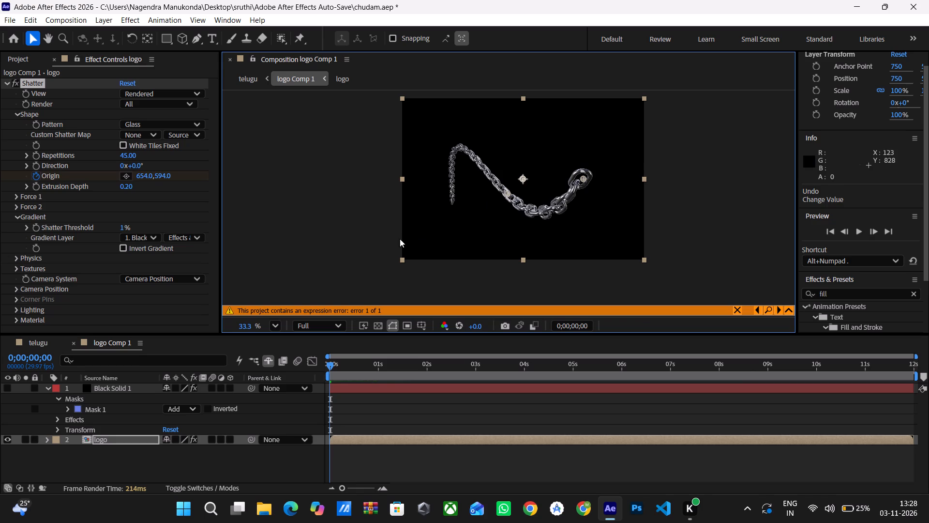
Set the Shatter Extrusion Depth to 0.05.
{"action": "left_click", "coordinate": [130, 188]}
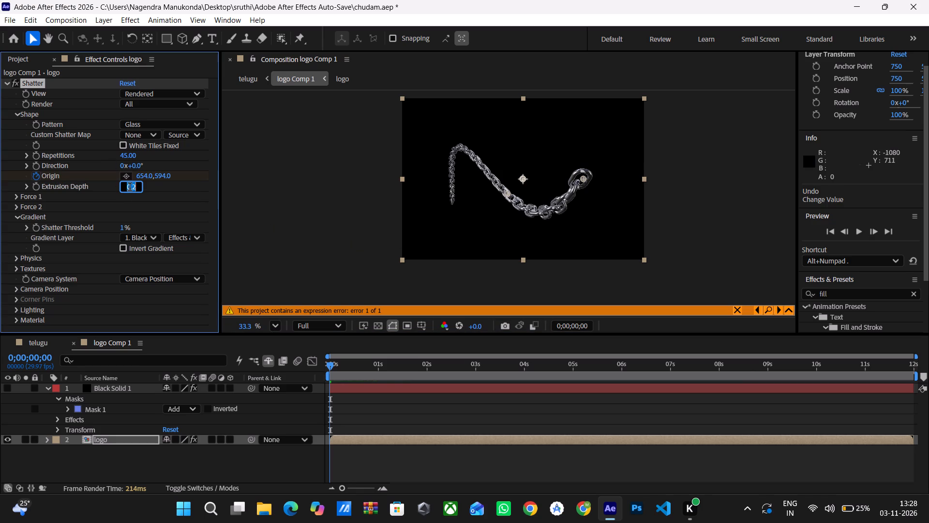
{"action": "key", "text": "period"}
{"action": "type", "text": "05"}
{"action": "key", "text": "Return"}
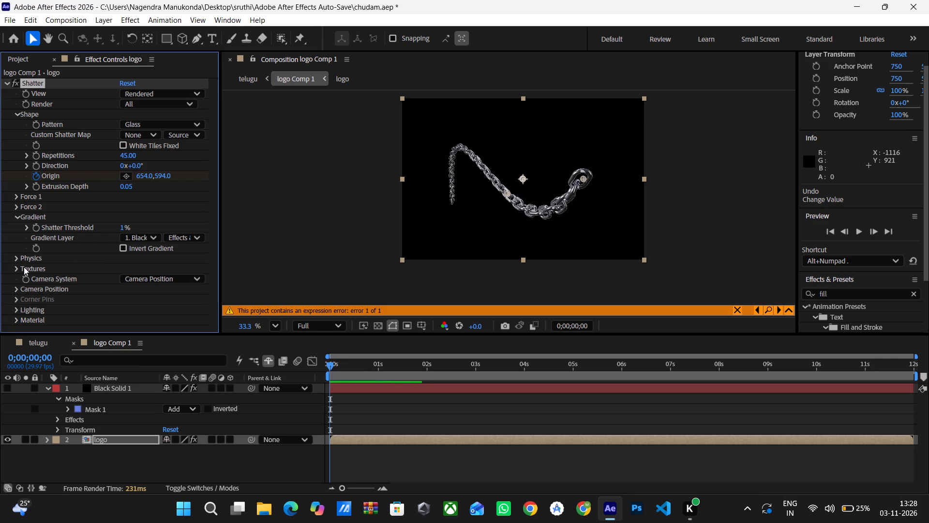
Lower the Light Intensity in the Shatter Lighting settings to 0.30.
{"action": "scroll", "coordinate": [44, 330], "scroll_direction": "down", "scroll_amount": 2}
{"action": "left_click", "coordinate": [12, 308]}
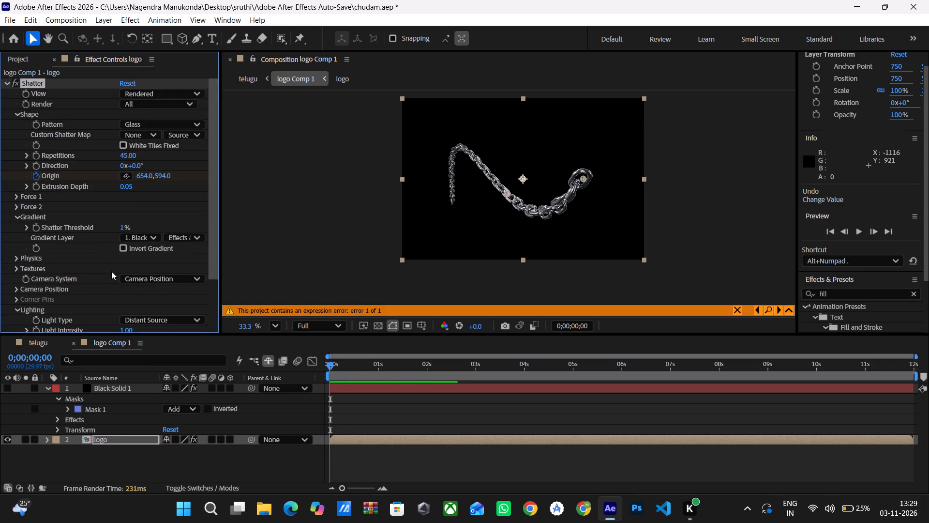
{"action": "scroll", "coordinate": [113, 270], "scroll_direction": "down", "scroll_amount": 3}
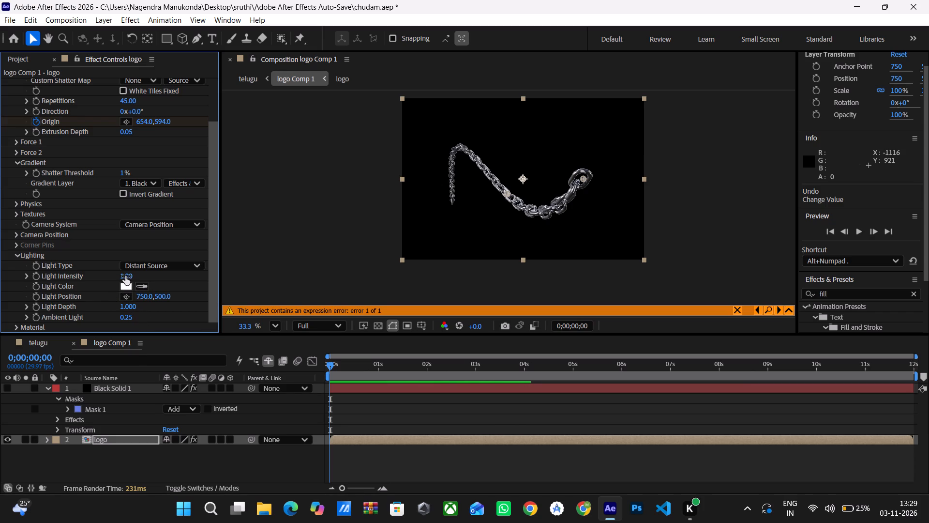
{"action": "left_click_drag", "start_coordinate": [125, 276], "coordinate": [119, 277]}
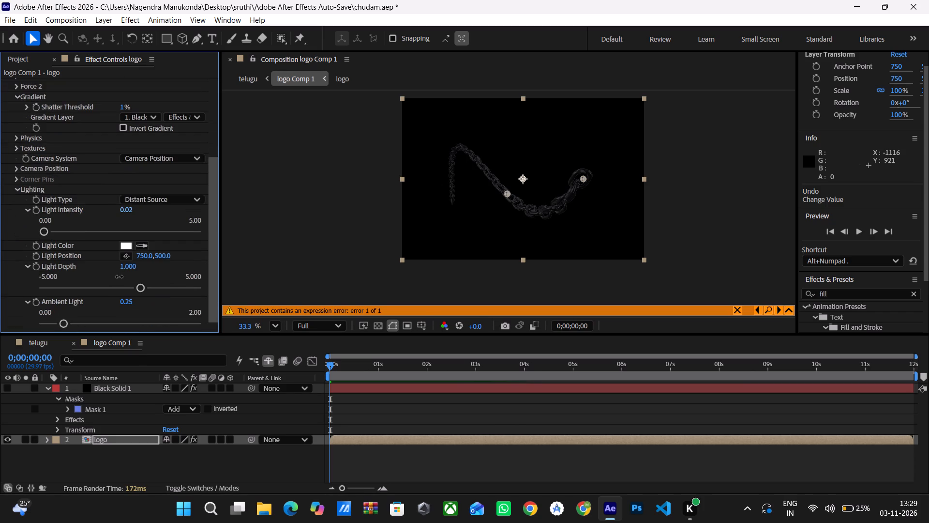
{"action": "left_click_drag", "start_coordinate": [119, 277], "coordinate": [141, 281]}
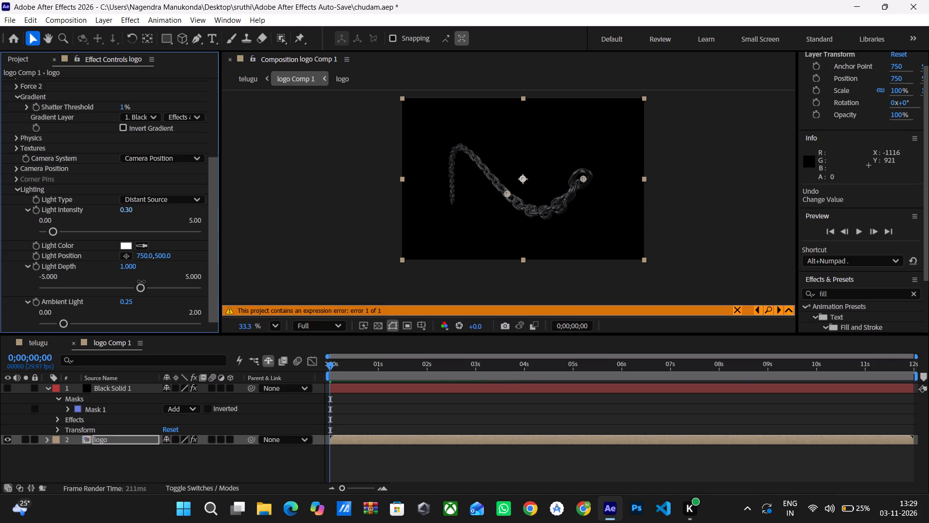
{"action": "left_click_drag", "start_coordinate": [141, 281], "coordinate": [139, 280]}
{"action": "left_click_drag", "start_coordinate": [139, 280], "coordinate": [141, 281]}
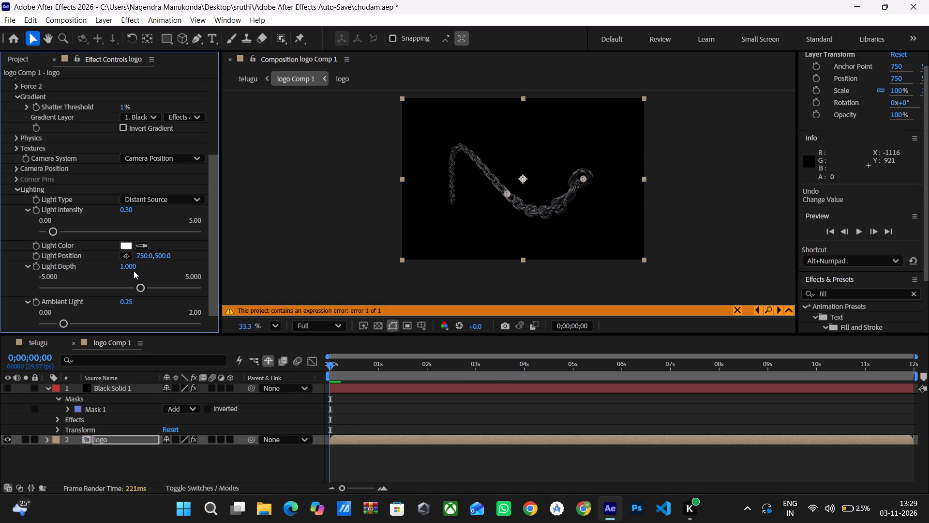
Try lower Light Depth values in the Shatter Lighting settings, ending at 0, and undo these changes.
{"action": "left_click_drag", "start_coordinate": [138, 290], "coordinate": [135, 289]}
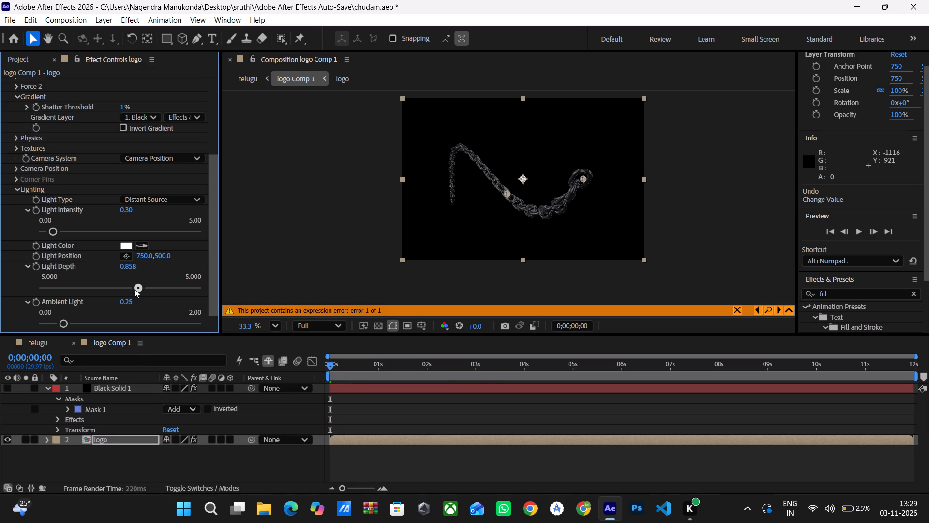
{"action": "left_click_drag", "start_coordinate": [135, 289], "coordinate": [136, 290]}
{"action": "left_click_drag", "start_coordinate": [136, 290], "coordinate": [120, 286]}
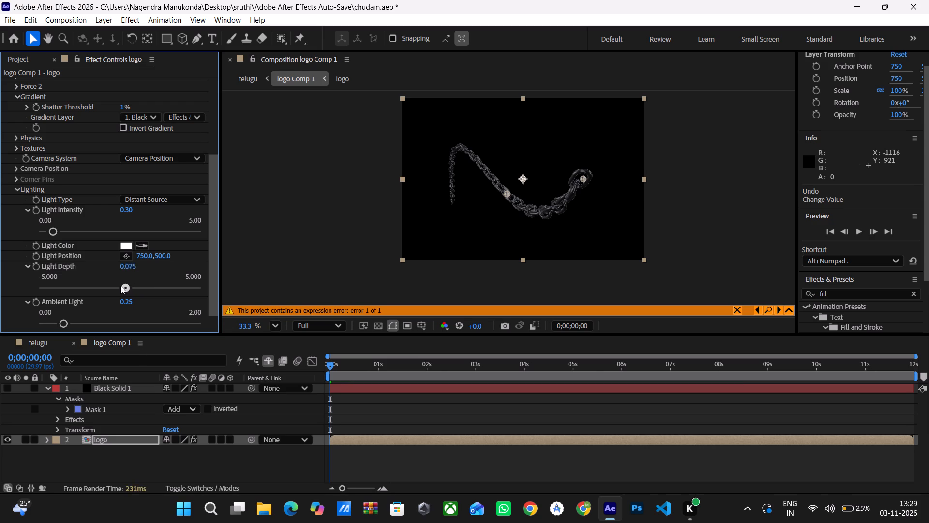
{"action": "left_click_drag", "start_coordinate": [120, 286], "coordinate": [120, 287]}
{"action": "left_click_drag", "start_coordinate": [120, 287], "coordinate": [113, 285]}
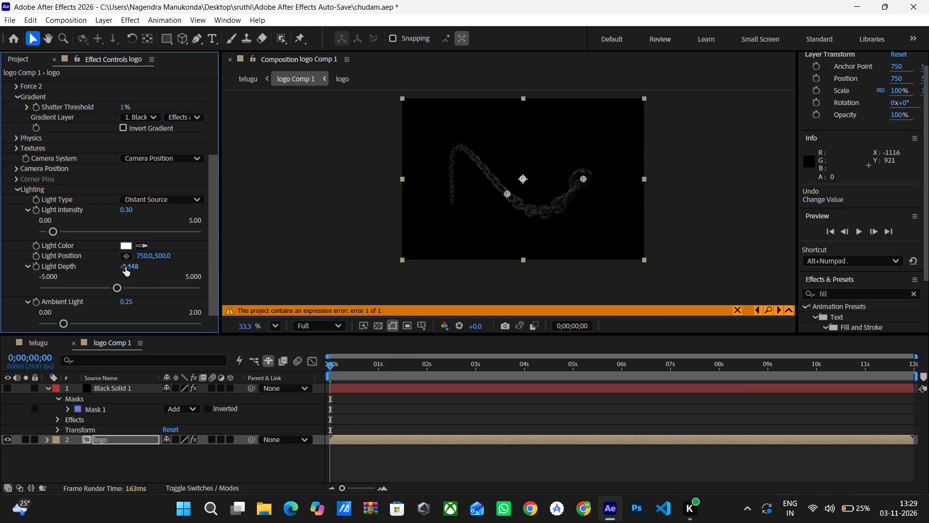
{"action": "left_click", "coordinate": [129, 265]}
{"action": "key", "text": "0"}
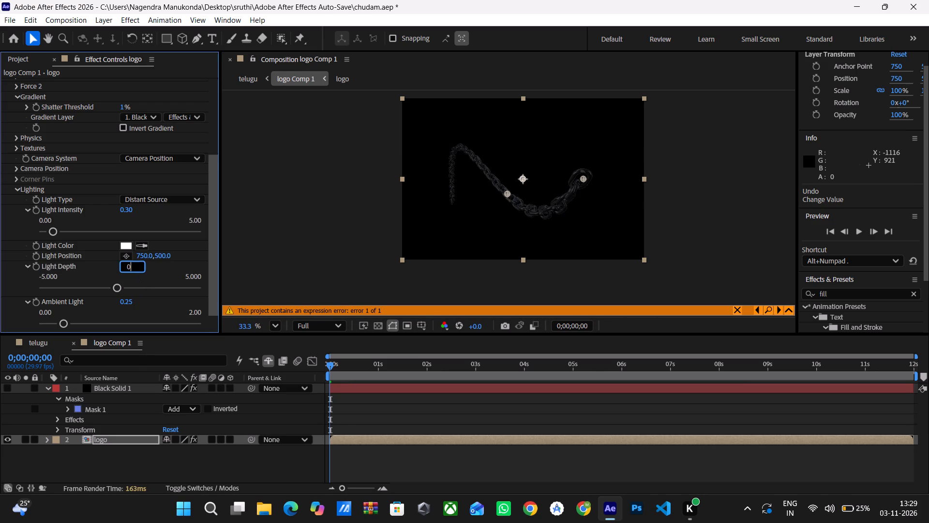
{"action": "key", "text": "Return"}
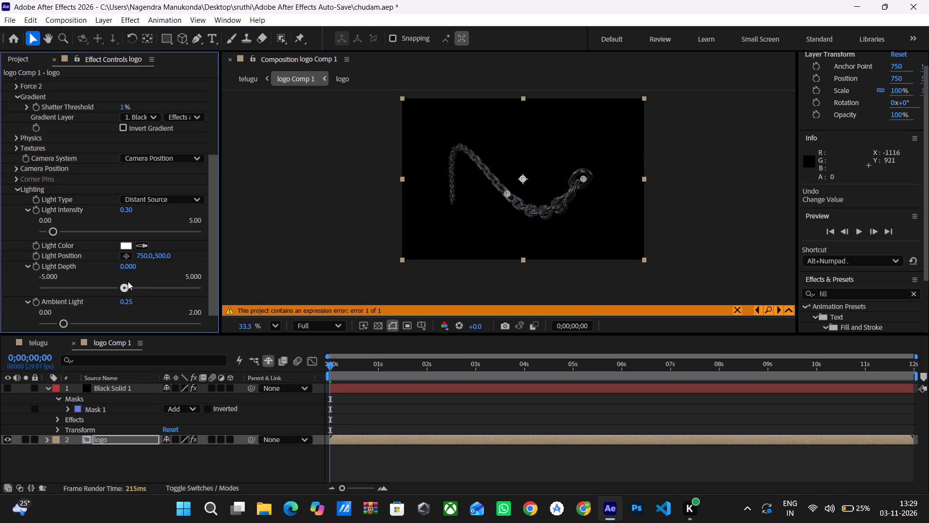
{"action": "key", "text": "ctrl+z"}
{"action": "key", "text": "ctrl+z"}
Undo the earlier lowering of the Shatter Light Intensity to 0.30.
{"action": "key", "text": "ctrl+z"}
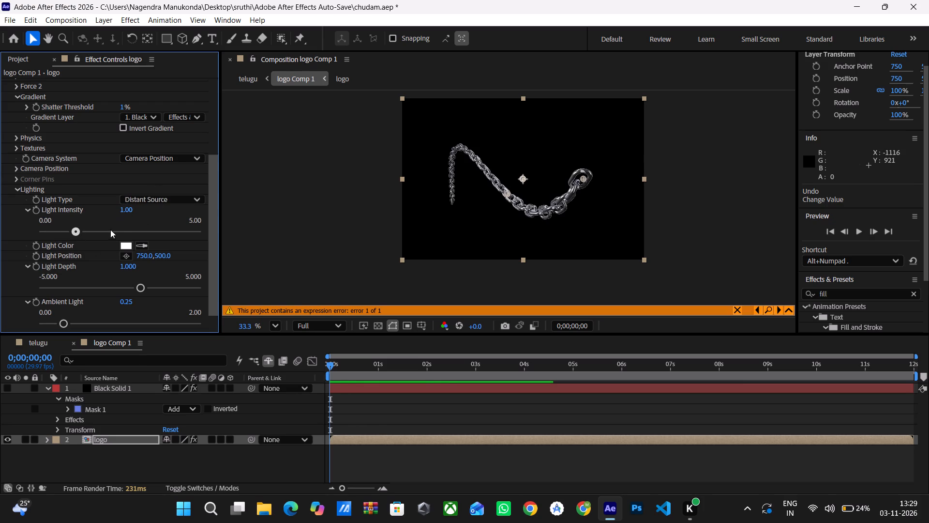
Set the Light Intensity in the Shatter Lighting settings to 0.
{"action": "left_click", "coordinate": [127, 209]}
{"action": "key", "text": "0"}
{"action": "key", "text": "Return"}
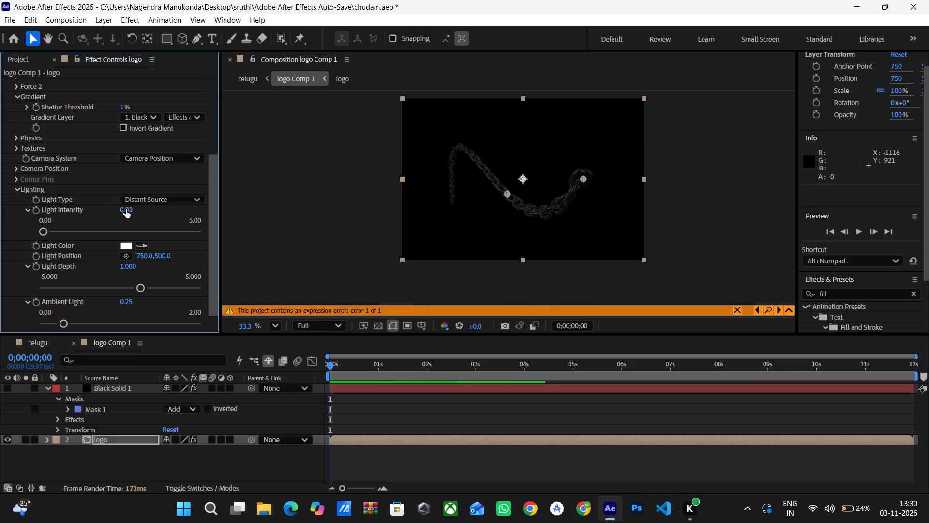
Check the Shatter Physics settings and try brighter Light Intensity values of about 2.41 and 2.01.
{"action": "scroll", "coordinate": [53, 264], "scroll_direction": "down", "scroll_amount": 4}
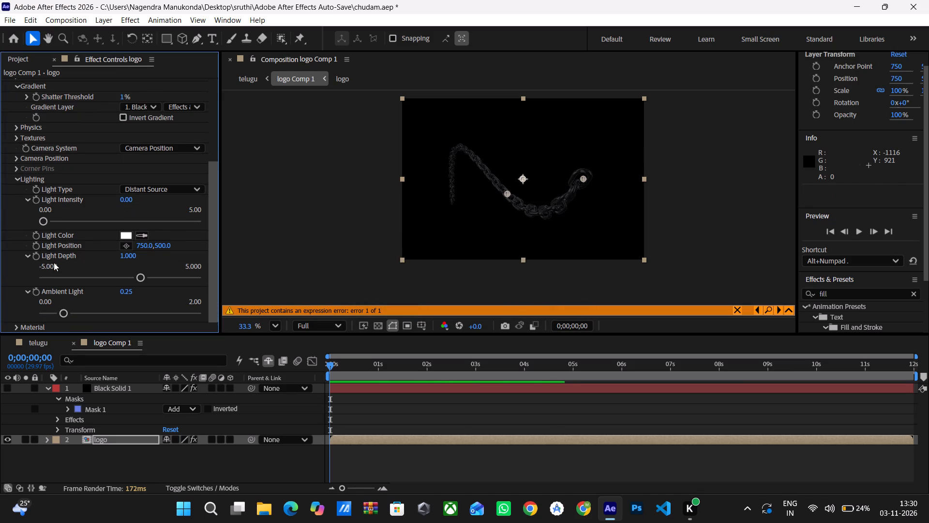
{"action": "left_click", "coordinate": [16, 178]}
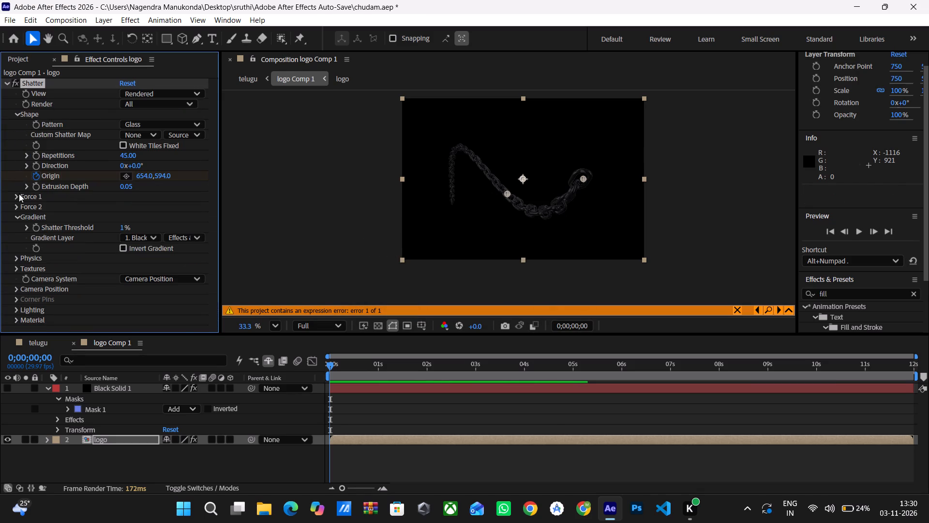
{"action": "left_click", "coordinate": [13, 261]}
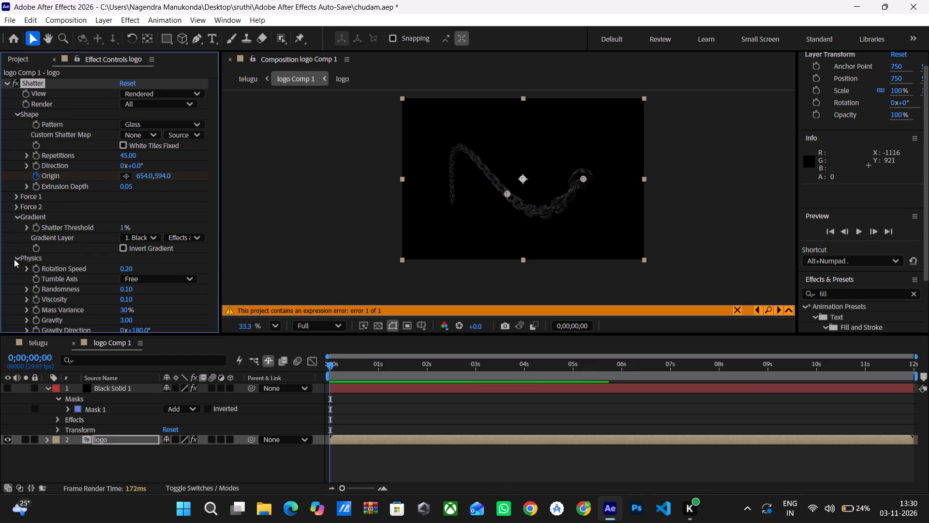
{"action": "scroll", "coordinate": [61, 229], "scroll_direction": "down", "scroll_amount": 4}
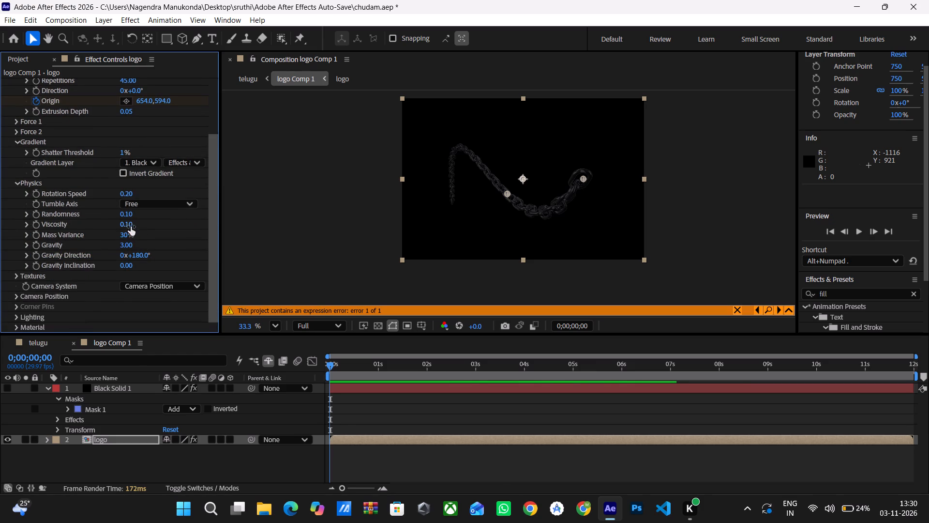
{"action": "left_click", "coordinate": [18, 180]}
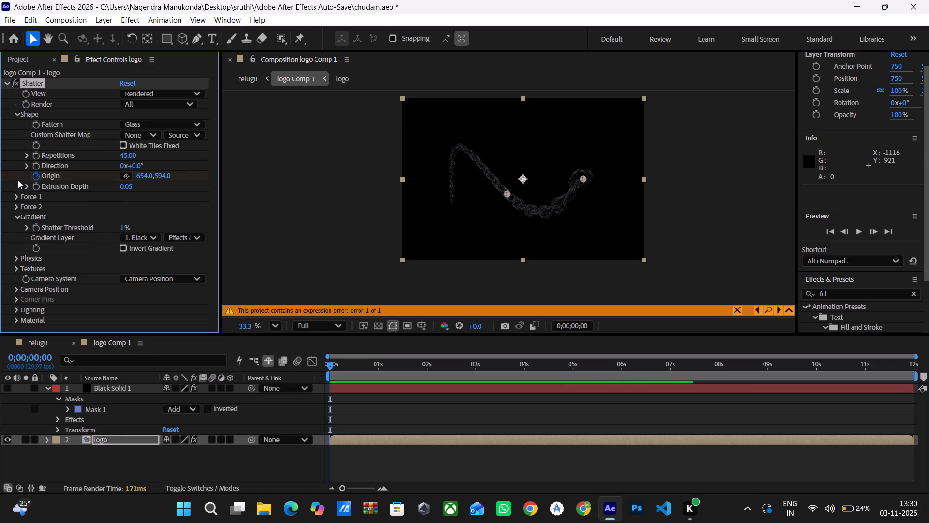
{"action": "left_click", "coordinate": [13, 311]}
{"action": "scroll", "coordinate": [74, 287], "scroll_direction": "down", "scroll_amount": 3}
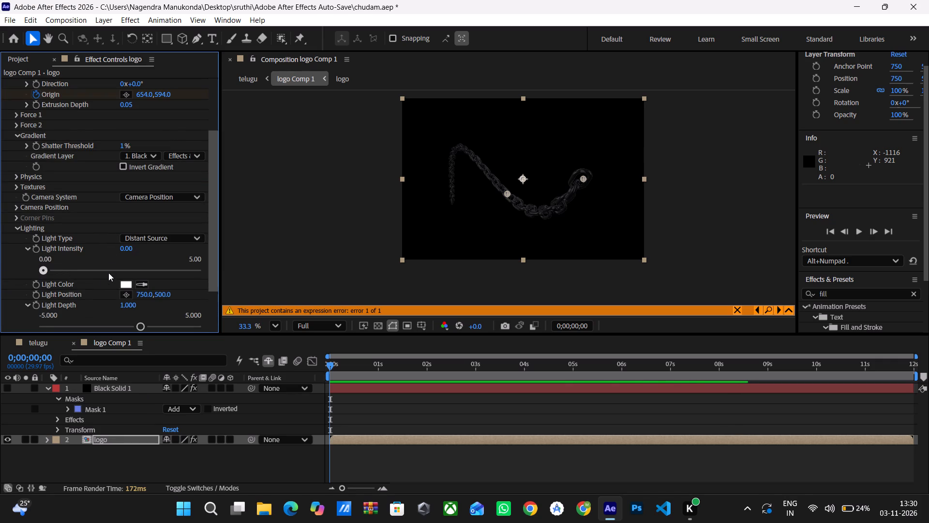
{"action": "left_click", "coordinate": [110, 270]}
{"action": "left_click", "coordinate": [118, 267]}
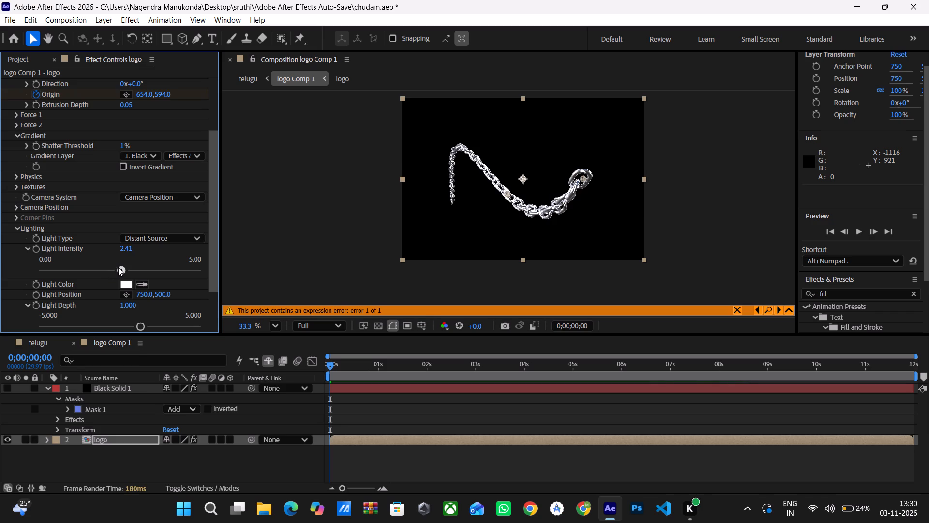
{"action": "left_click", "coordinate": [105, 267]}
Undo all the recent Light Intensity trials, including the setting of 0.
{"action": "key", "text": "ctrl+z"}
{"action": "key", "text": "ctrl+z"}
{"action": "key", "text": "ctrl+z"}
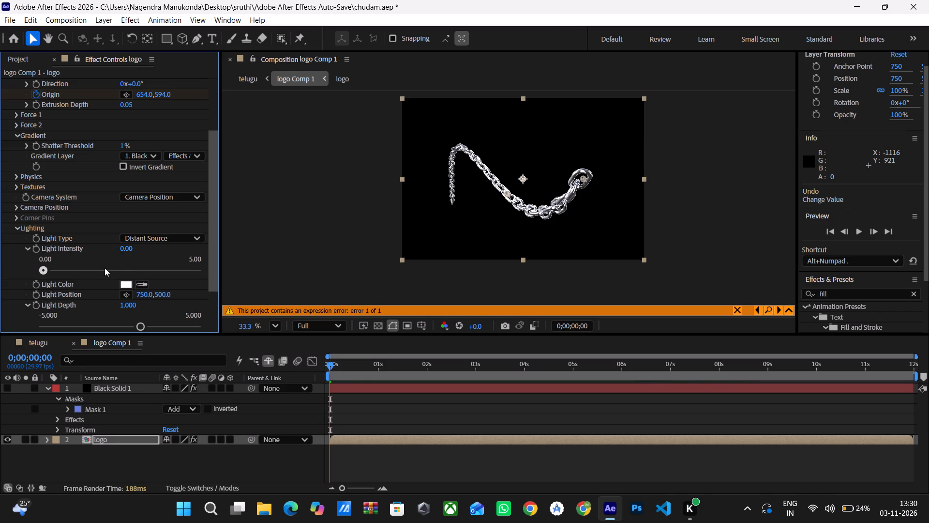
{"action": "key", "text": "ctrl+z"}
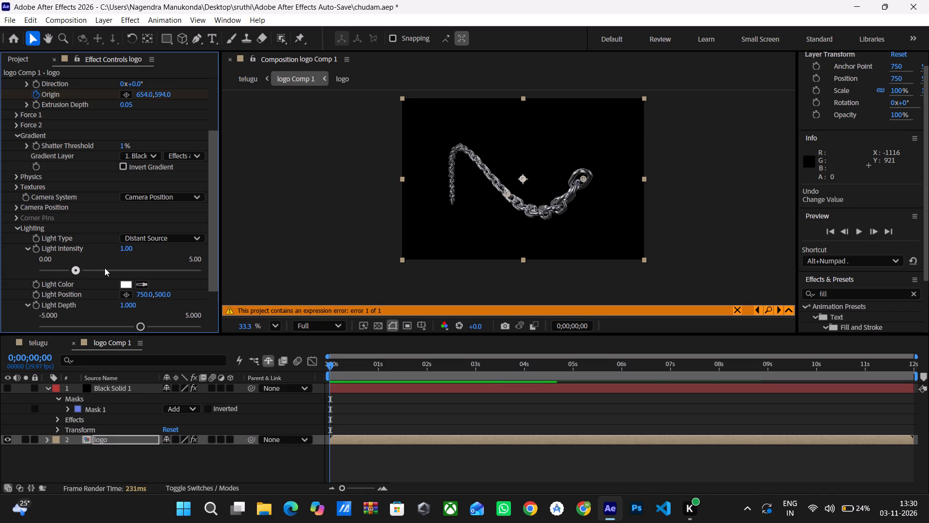
Raise the Gravity in the Shatter Physics settings to 14.30 and scrub to 0;00;00;22 to preview the falling pieces.
{"action": "left_click", "coordinate": [15, 229]}
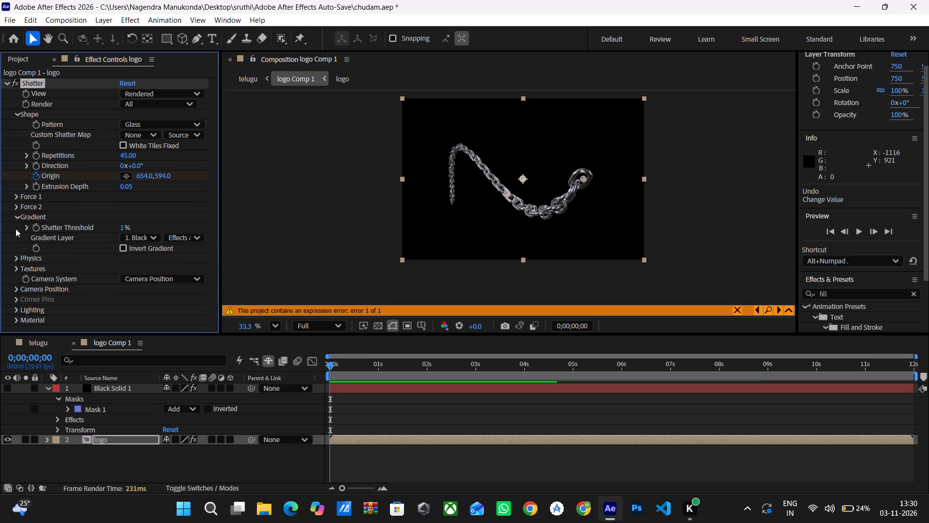
{"action": "left_click", "coordinate": [15, 258]}
{"action": "scroll", "coordinate": [136, 250], "scroll_direction": "down", "scroll_amount": 2}
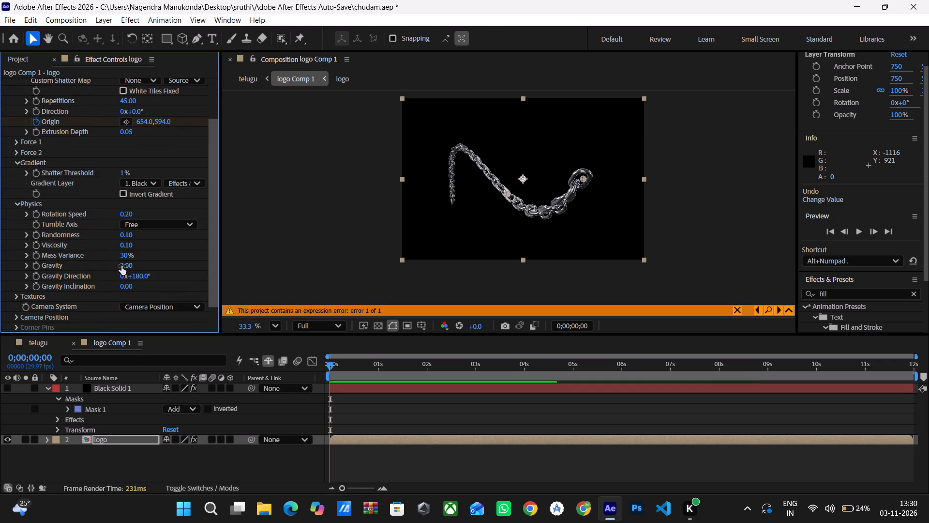
{"action": "left_click_drag", "start_coordinate": [122, 265], "coordinate": [196, 271]}
{"action": "left_click_drag", "start_coordinate": [329, 366], "coordinate": [355, 369]}
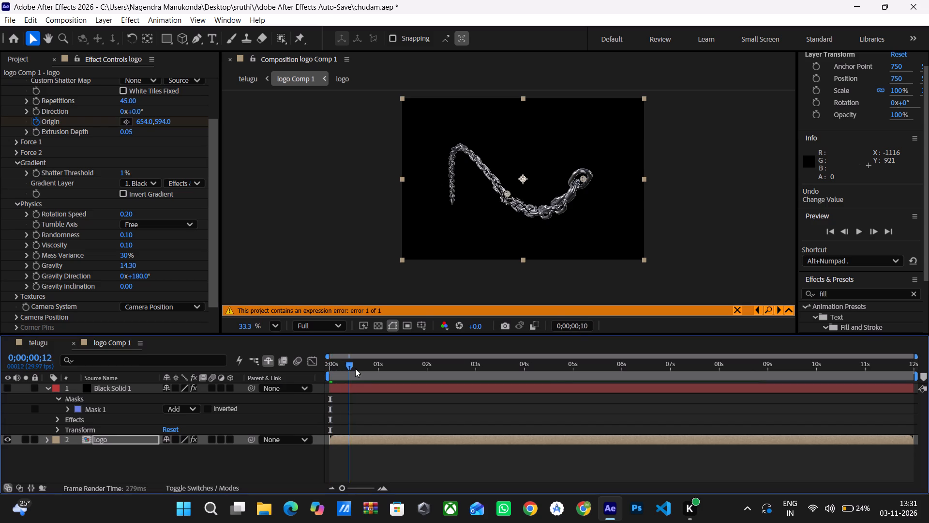
{"action": "left_click_drag", "start_coordinate": [355, 369], "coordinate": [364, 372]}
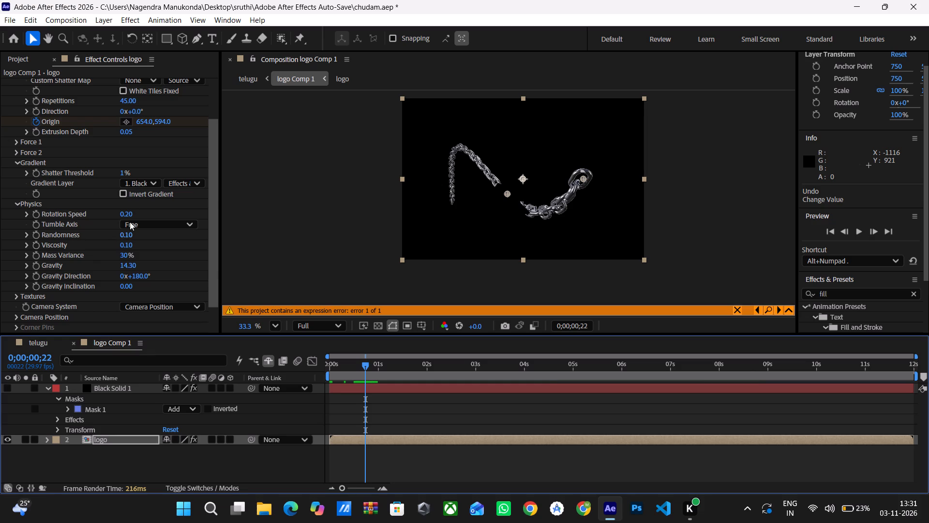
Set the Shatter Rotation Speed to 0.30 and scrub the break around 0;00;00;15 to 0;00;00;24, ending at 0;00;00;22.
{"action": "left_click_drag", "start_coordinate": [128, 214], "coordinate": [143, 219]}
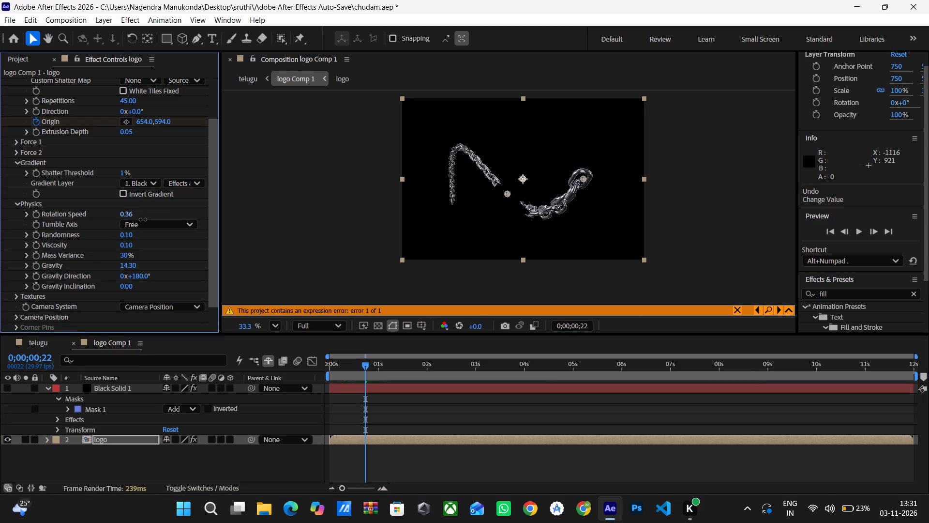
{"action": "left_click_drag", "start_coordinate": [143, 219], "coordinate": [144, 219]}
{"action": "left_click_drag", "start_coordinate": [132, 214], "coordinate": [127, 217]}
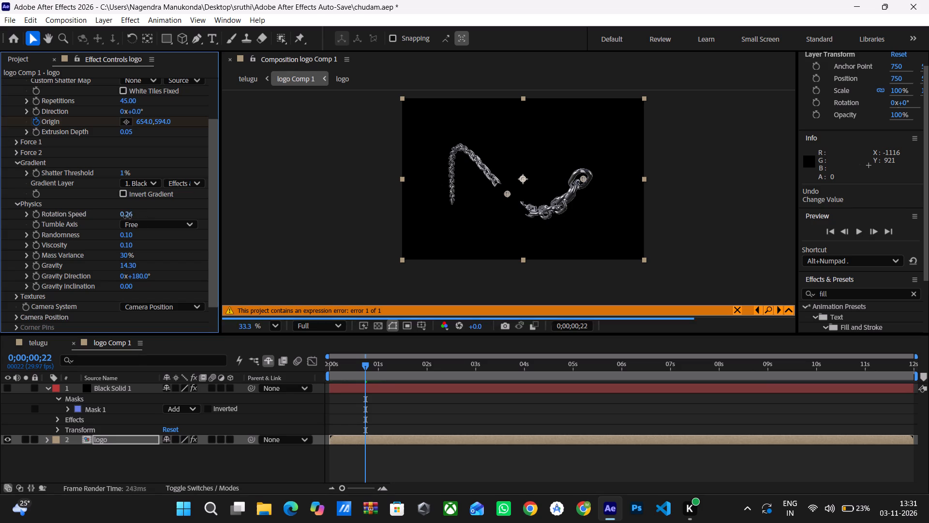
{"action": "left_click_drag", "start_coordinate": [127, 217], "coordinate": [133, 222]}
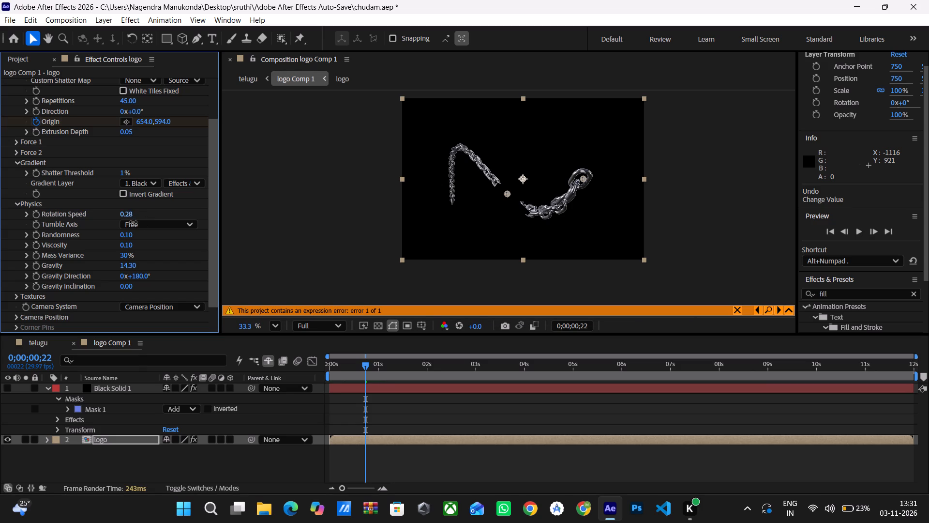
{"action": "left_click_drag", "start_coordinate": [133, 222], "coordinate": [135, 223]}
{"action": "left_click_drag", "start_coordinate": [368, 361], "coordinate": [368, 361]}
{"action": "left_click_drag", "start_coordinate": [368, 361], "coordinate": [354, 379]}
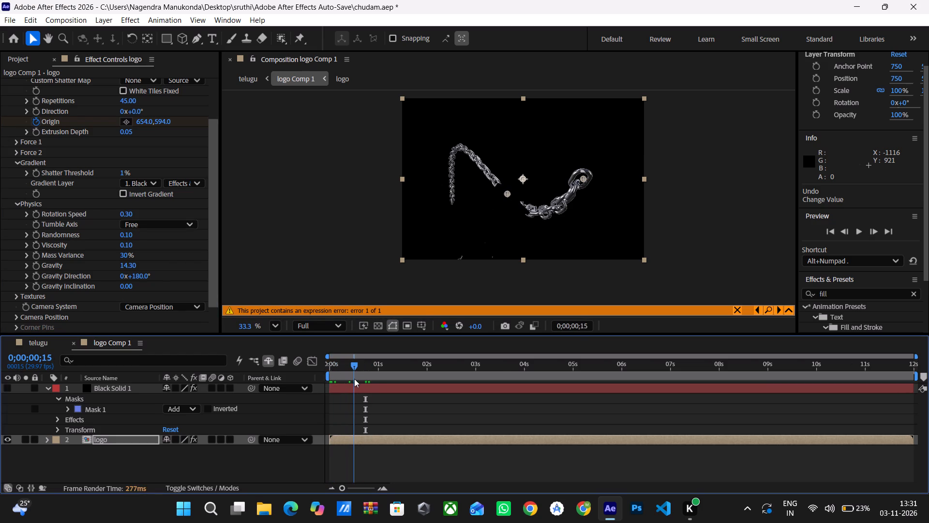
{"action": "left_click_drag", "start_coordinate": [354, 379], "coordinate": [370, 388]}
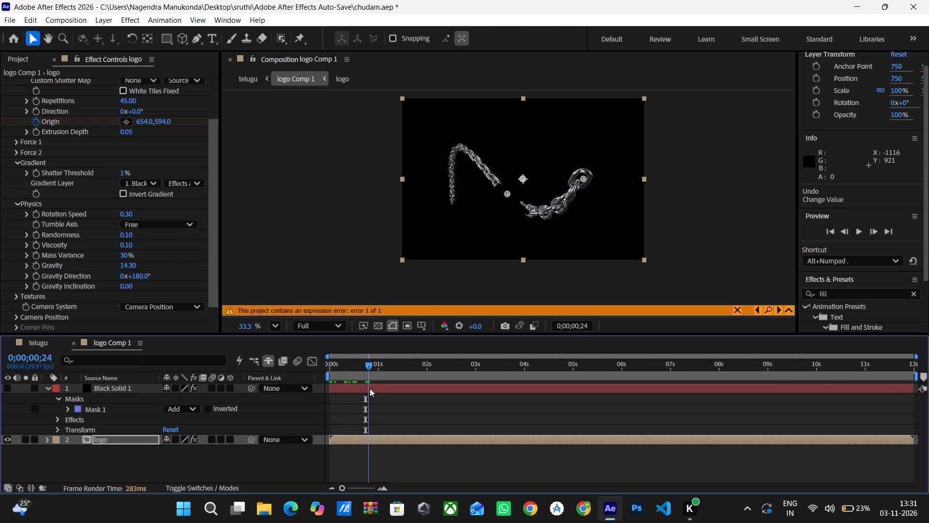
{"action": "left_click_drag", "start_coordinate": [370, 388], "coordinate": [365, 387]}
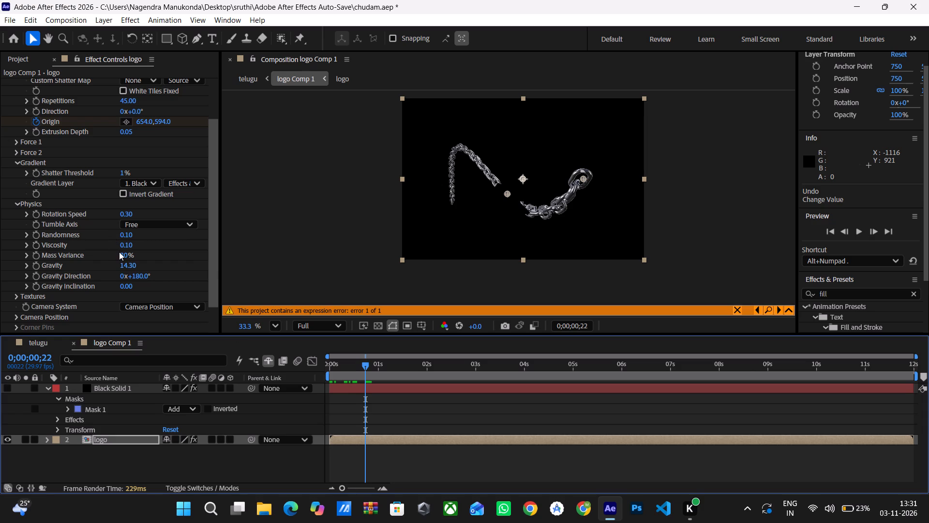
Change the Tumble Axis in the Shatter Physics settings to XY.
{"action": "left_click", "coordinate": [134, 226]}
{"action": "left_click", "coordinate": [142, 295]}
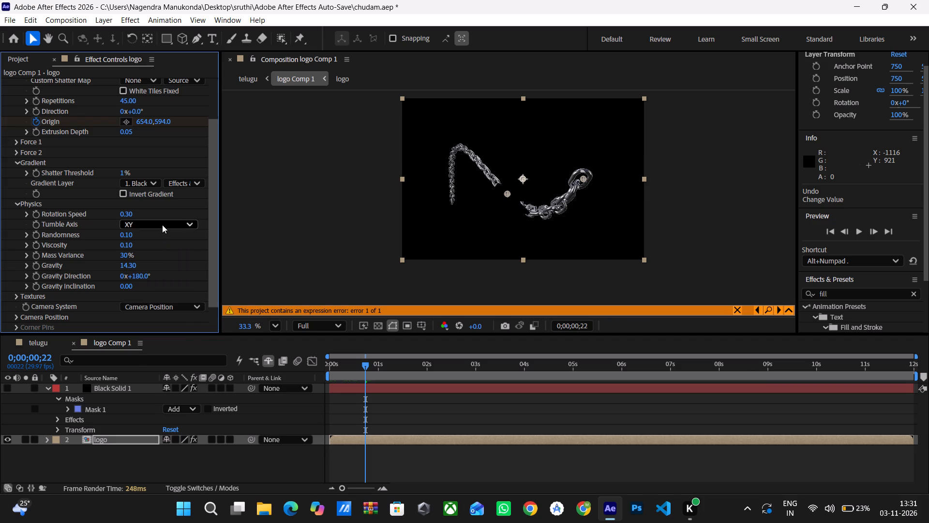
Change the Tumble Axis in the Shatter Physics settings to XZ.
{"action": "left_click", "coordinate": [162, 225]}
{"action": "left_click", "coordinate": [158, 310]}
Set the Shatter Physics Randomness to 0.20 and scrub the early break, ending back at 0;00;00;00.
{"action": "left_click_drag", "start_coordinate": [126, 234], "coordinate": [145, 242]}
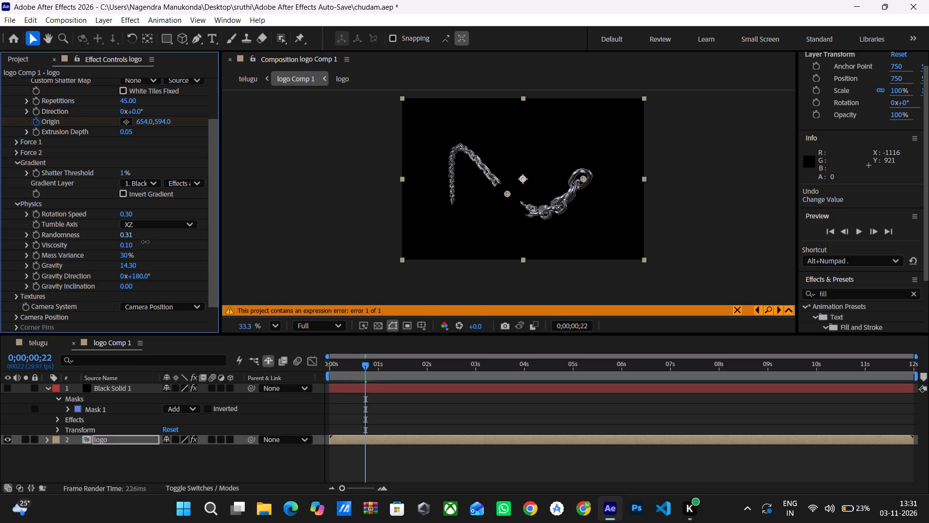
{"action": "left_click_drag", "start_coordinate": [145, 242], "coordinate": [138, 240]}
{"action": "left_click_drag", "start_coordinate": [138, 240], "coordinate": [137, 240]}
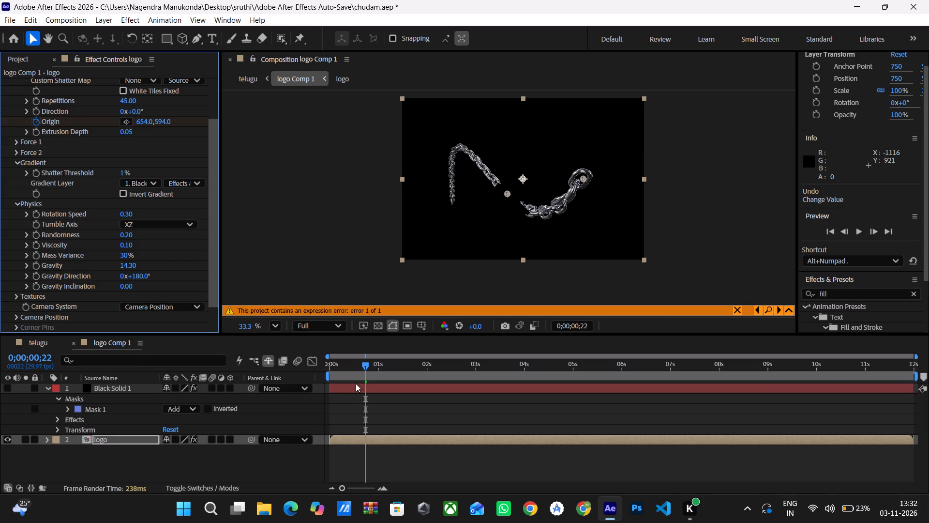
{"action": "left_click_drag", "start_coordinate": [365, 365], "coordinate": [336, 373]}
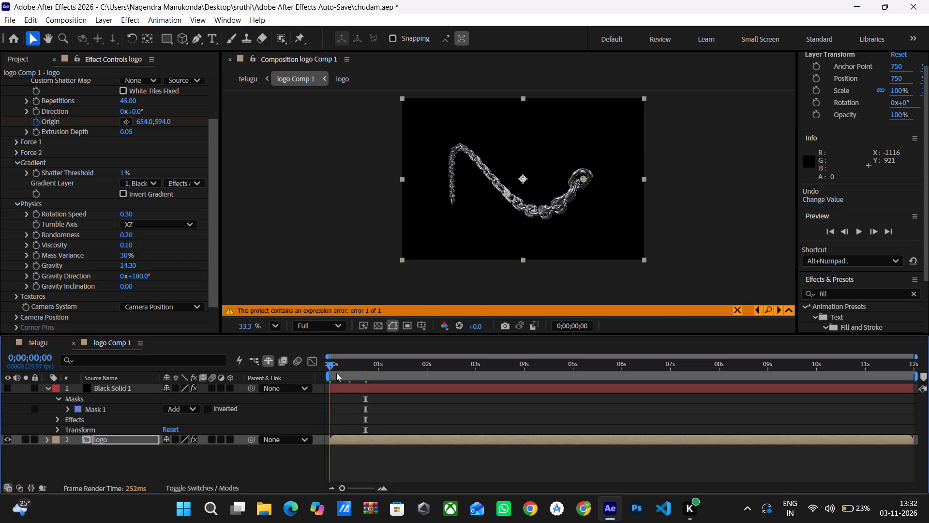
{"action": "left_click_drag", "start_coordinate": [336, 373], "coordinate": [324, 385]}
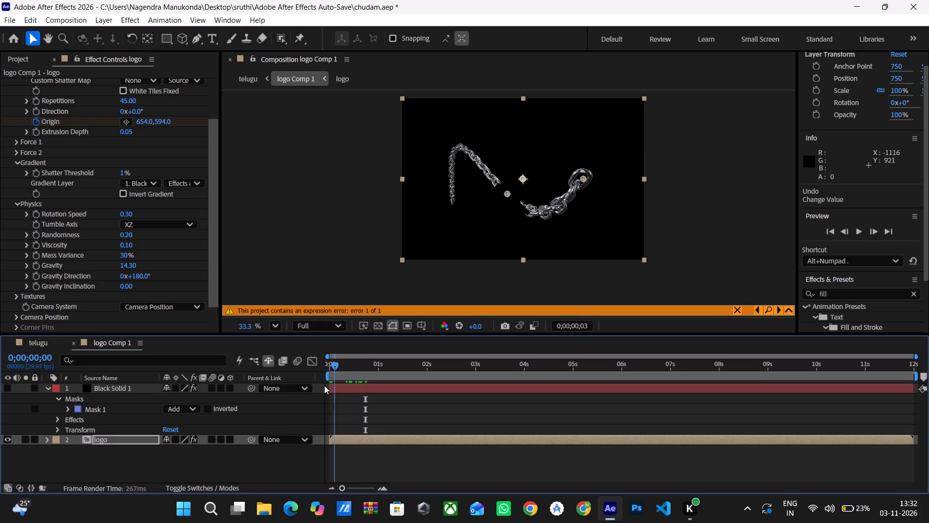
{"action": "left_click_drag", "start_coordinate": [324, 385], "coordinate": [342, 397]}
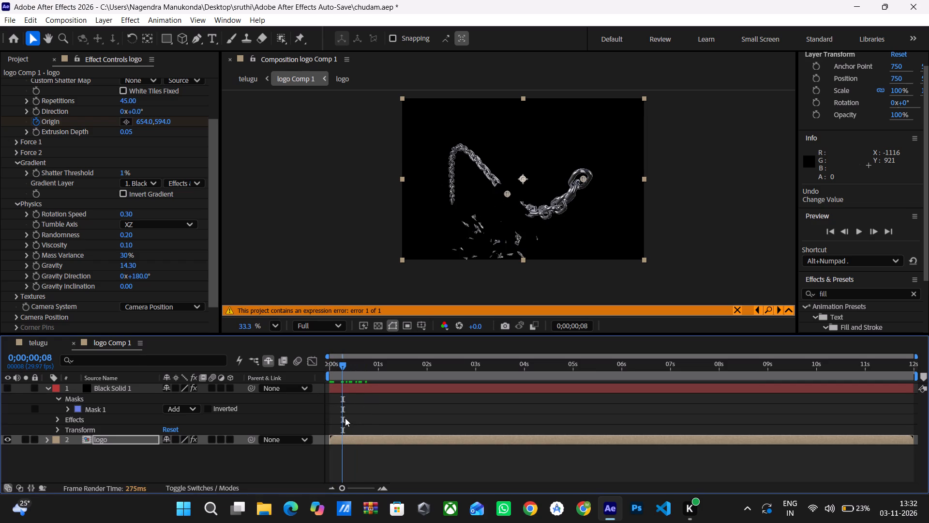
{"action": "left_click_drag", "start_coordinate": [342, 362], "coordinate": [299, 369]}
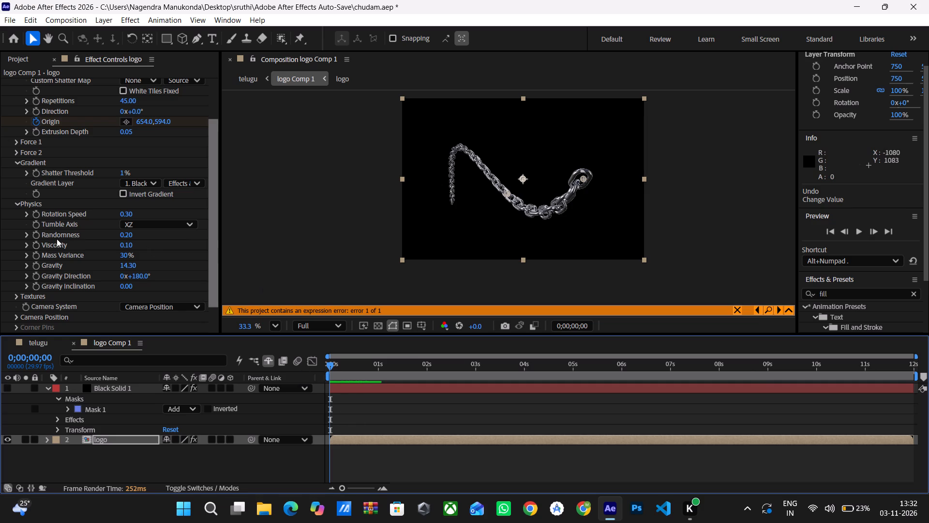
Raise the Shatter Viscosity to 0.63 and scrub through the falling pieces, ending at 0;00;02;07.
{"action": "left_click_drag", "start_coordinate": [128, 246], "coordinate": [162, 254]}
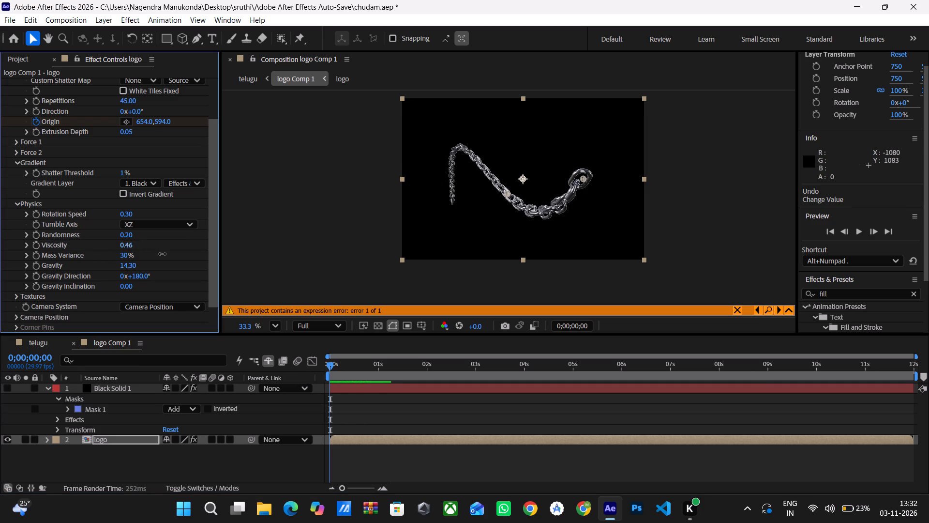
{"action": "left_click_drag", "start_coordinate": [162, 254], "coordinate": [189, 256]}
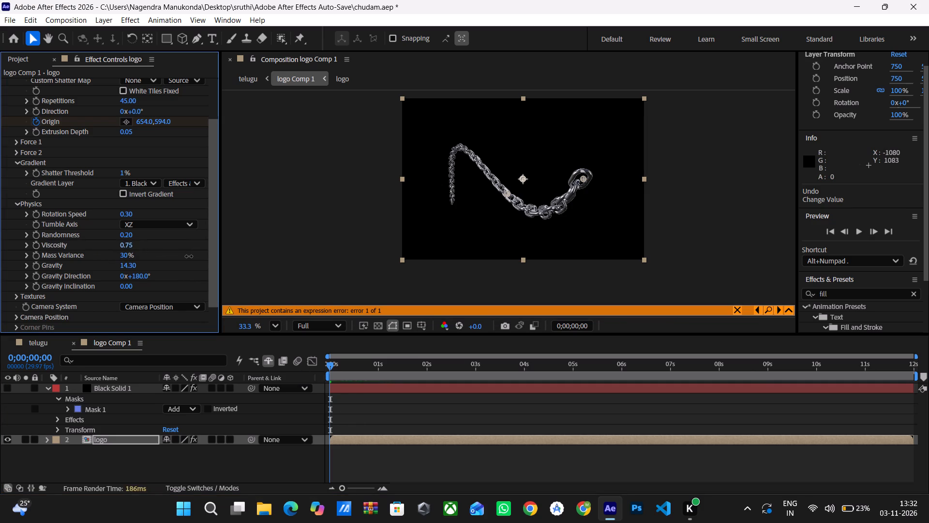
{"action": "left_click_drag", "start_coordinate": [189, 256], "coordinate": [180, 254]}
{"action": "left_click_drag", "start_coordinate": [180, 254], "coordinate": [179, 253]}
{"action": "left_click_drag", "start_coordinate": [327, 363], "coordinate": [347, 362]}
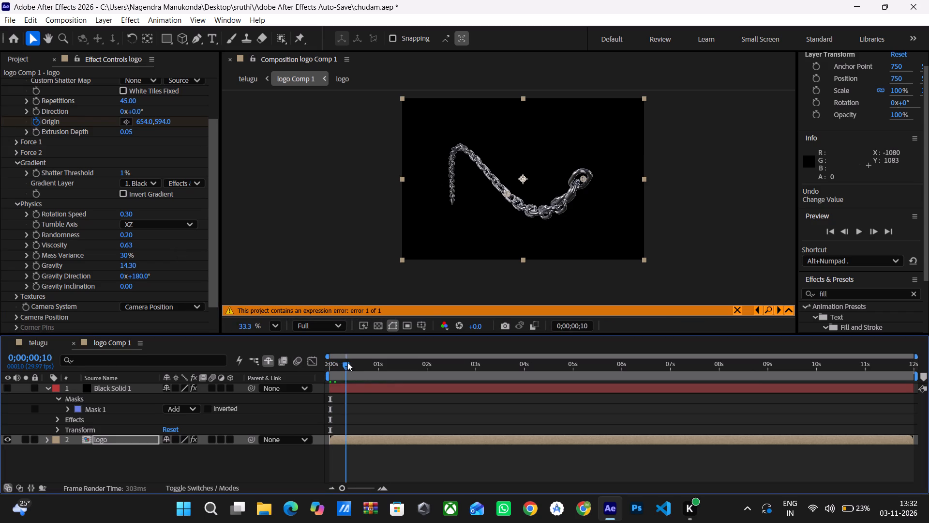
{"action": "left_click_drag", "start_coordinate": [347, 362], "coordinate": [367, 364]}
{"action": "left_click_drag", "start_coordinate": [370, 364], "coordinate": [376, 365]}
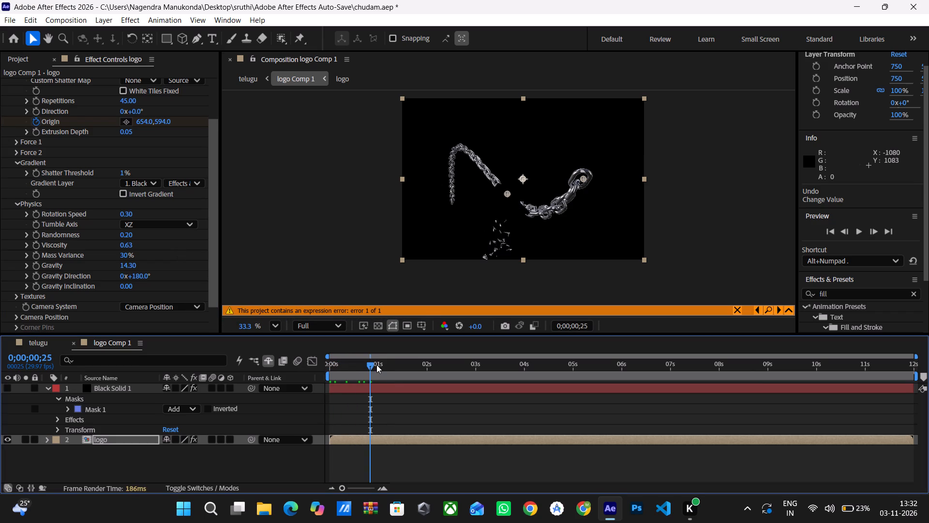
{"action": "left_click_drag", "start_coordinate": [376, 365], "coordinate": [348, 367]}
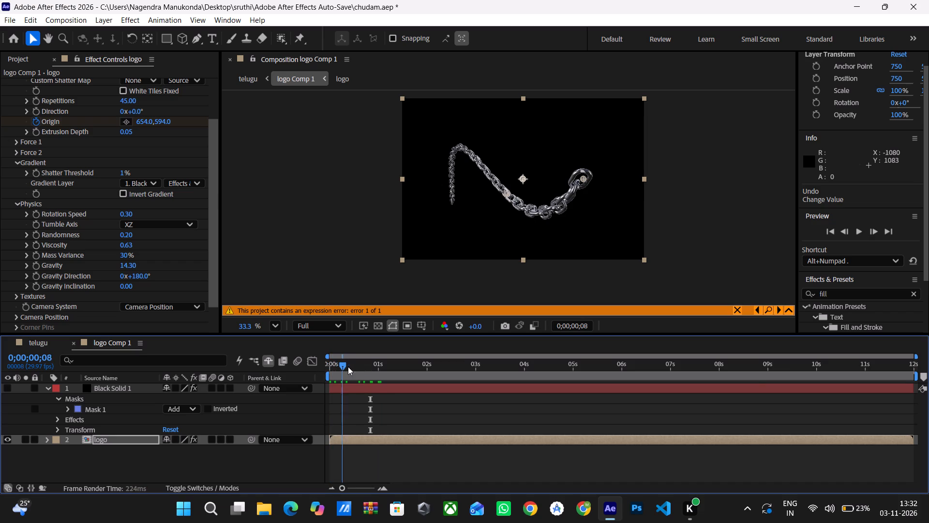
{"action": "left_click_drag", "start_coordinate": [348, 367], "coordinate": [360, 367]}
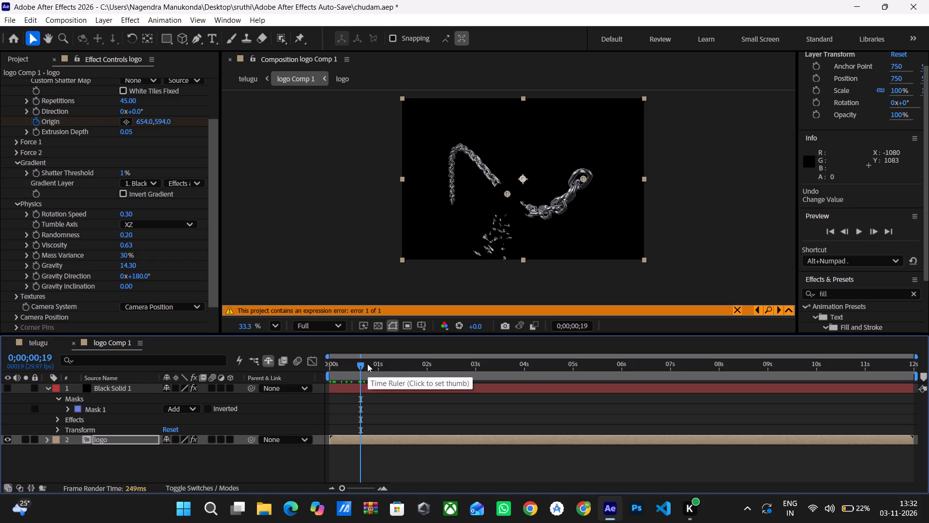
{"action": "left_click_drag", "start_coordinate": [360, 364], "coordinate": [391, 371]}
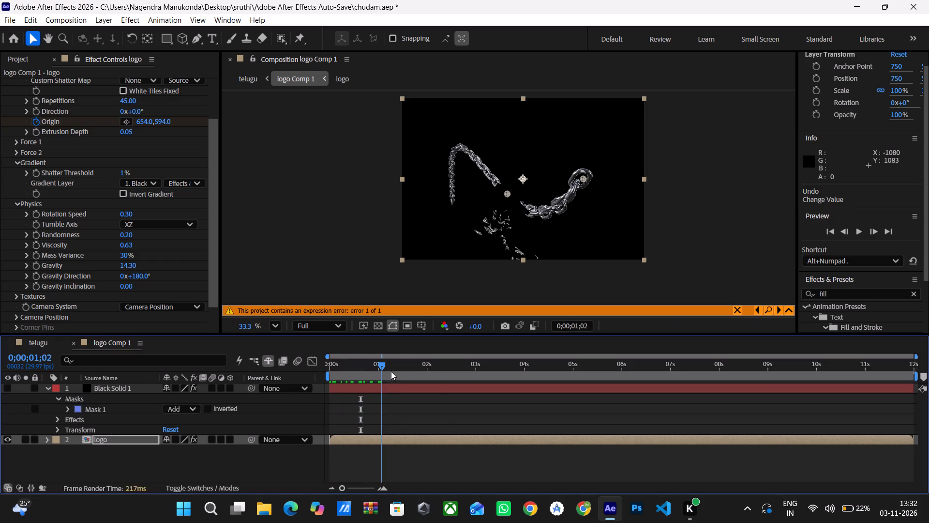
{"action": "left_click_drag", "start_coordinate": [391, 371], "coordinate": [437, 383]}
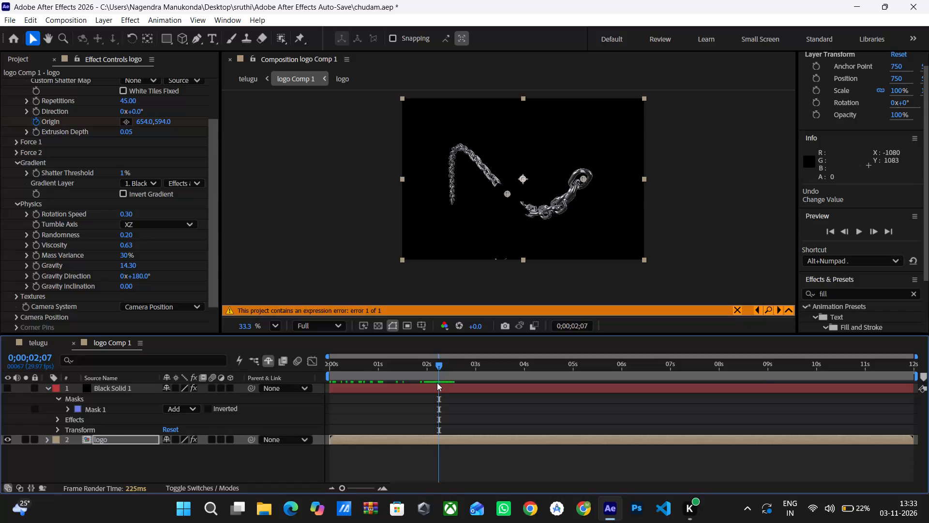
Look through the Shatter effect's Shape, Force 1 and Force 2 settings, leaving Force 1 expanded.
{"action": "left_click", "coordinate": [19, 159]}
{"action": "scroll", "coordinate": [29, 162], "scroll_direction": "up", "scroll_amount": 1}
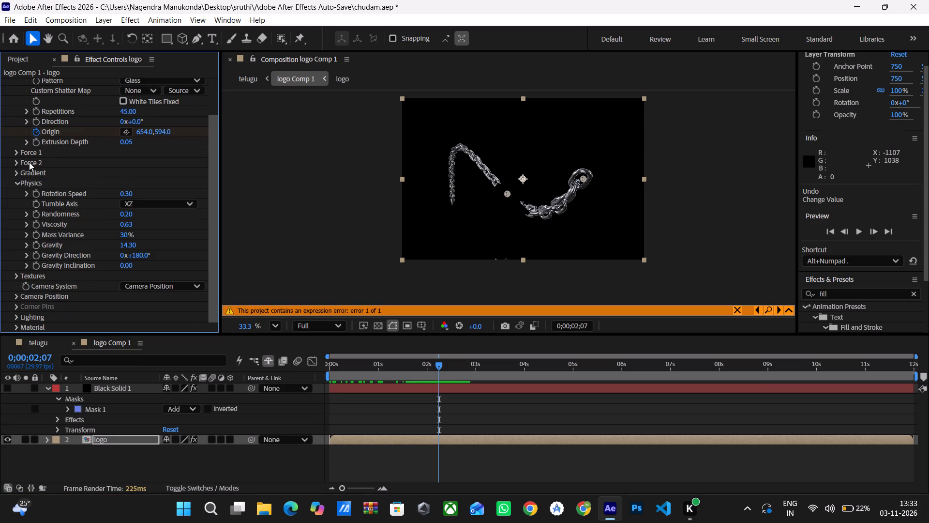
{"action": "left_click", "coordinate": [18, 96]}
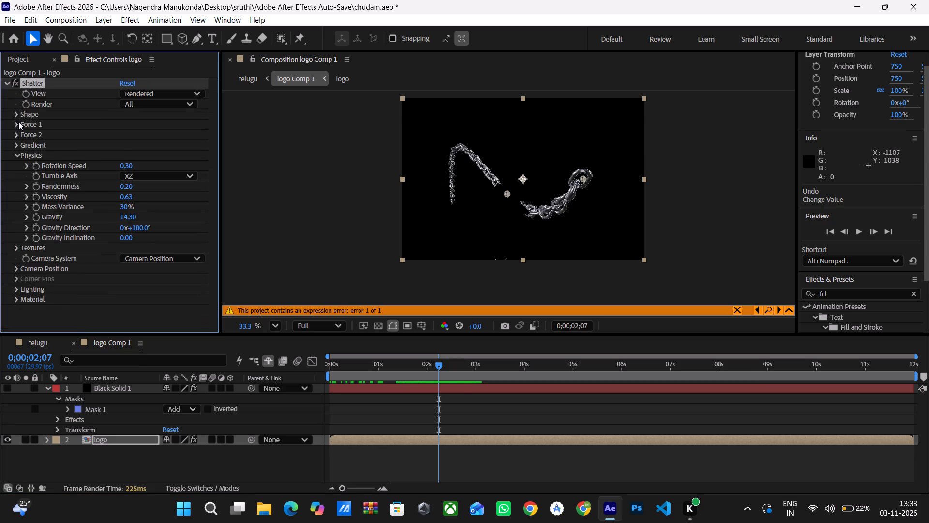
{"action": "left_click", "coordinate": [17, 111]}
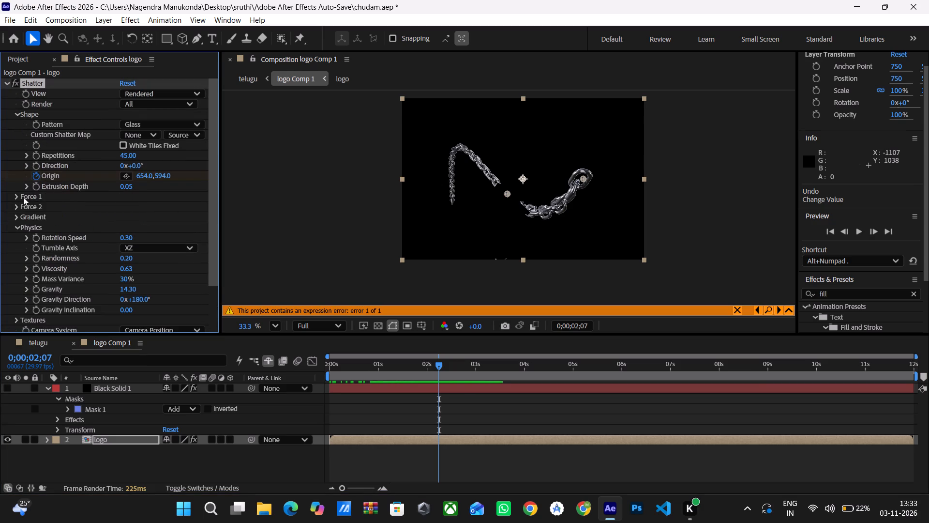
{"action": "left_click", "coordinate": [18, 196]}
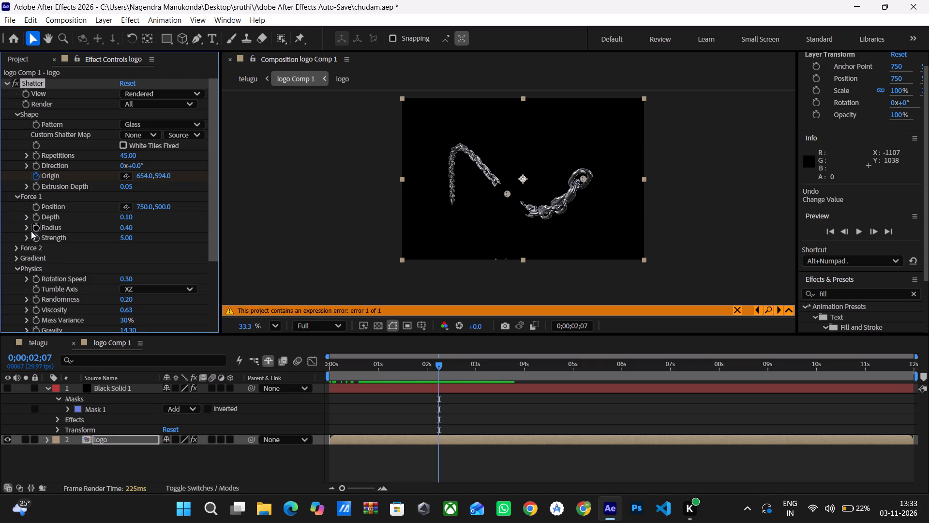
{"action": "left_click", "coordinate": [16, 248]}
{"action": "left_click", "coordinate": [16, 248]}
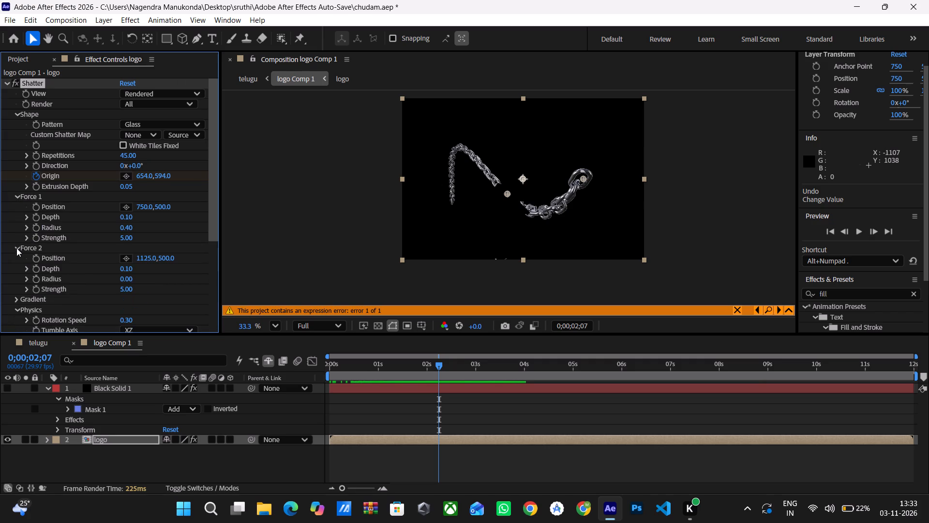
{"action": "left_click", "coordinate": [16, 199]}
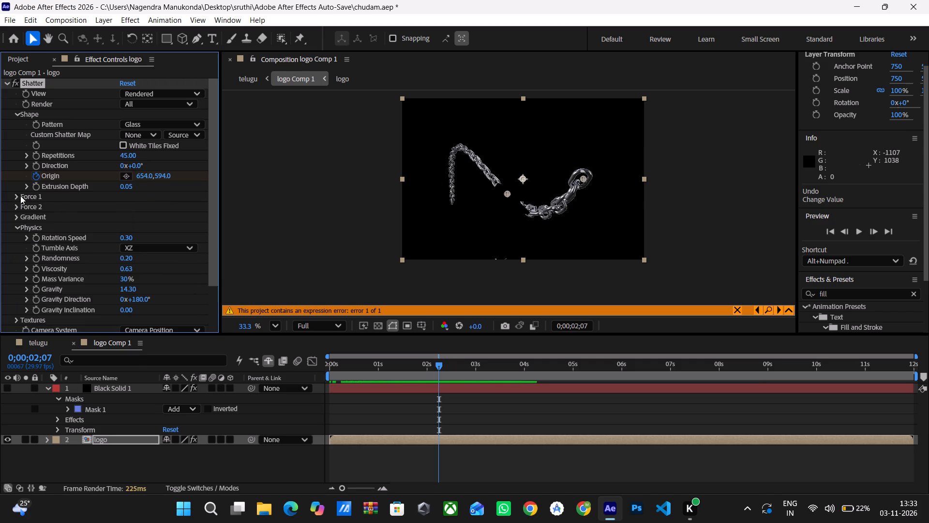
{"action": "left_click", "coordinate": [13, 198]}
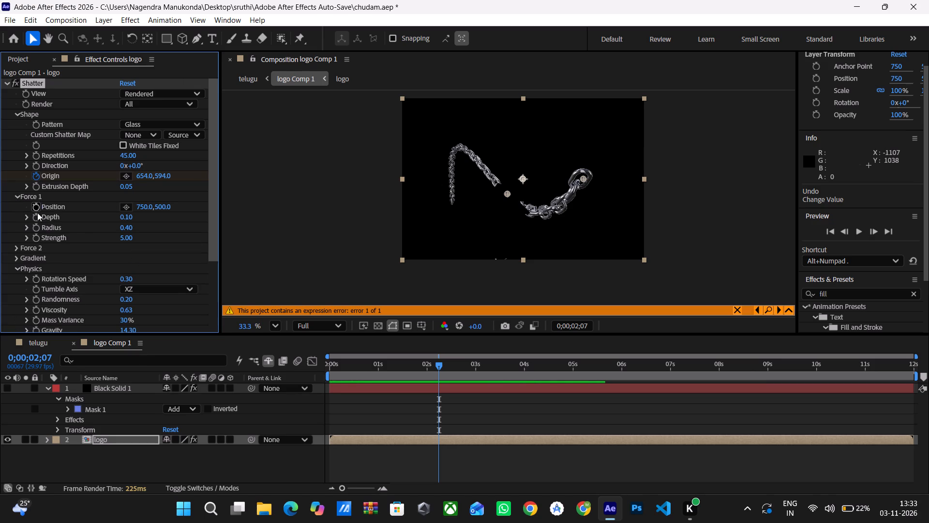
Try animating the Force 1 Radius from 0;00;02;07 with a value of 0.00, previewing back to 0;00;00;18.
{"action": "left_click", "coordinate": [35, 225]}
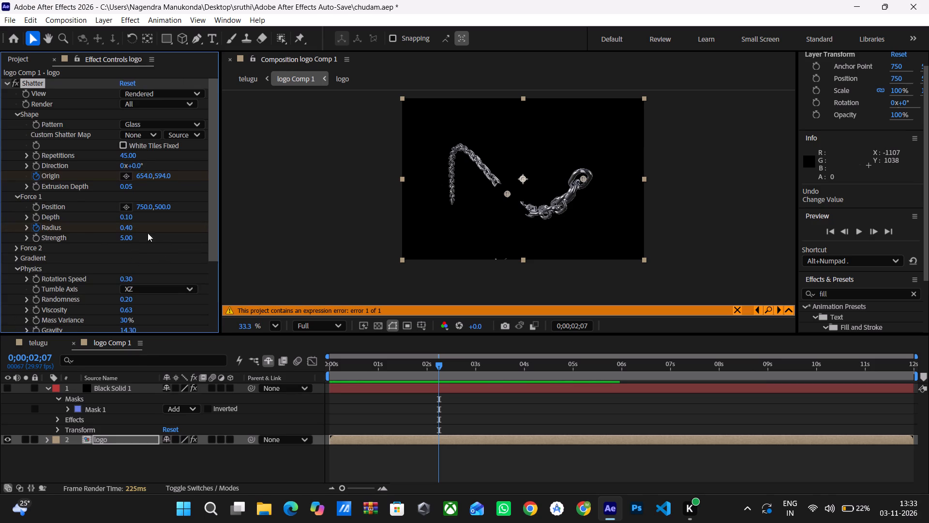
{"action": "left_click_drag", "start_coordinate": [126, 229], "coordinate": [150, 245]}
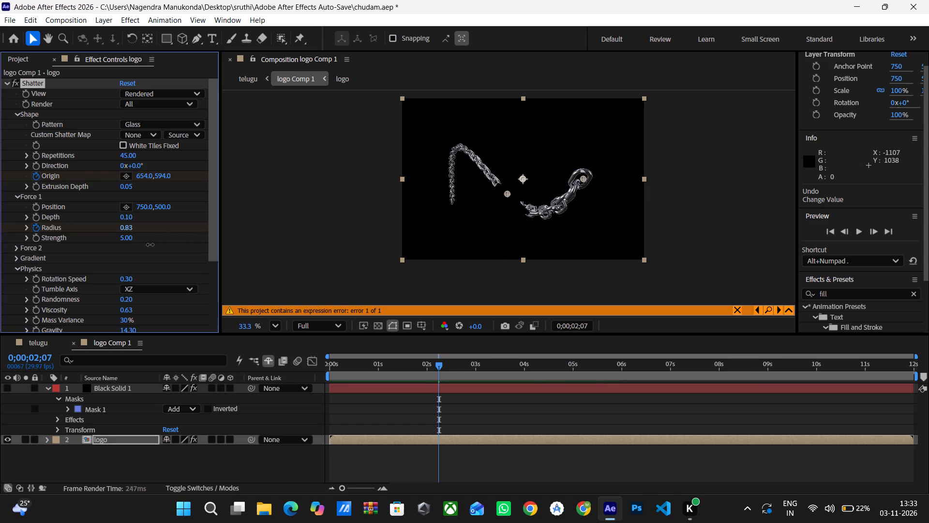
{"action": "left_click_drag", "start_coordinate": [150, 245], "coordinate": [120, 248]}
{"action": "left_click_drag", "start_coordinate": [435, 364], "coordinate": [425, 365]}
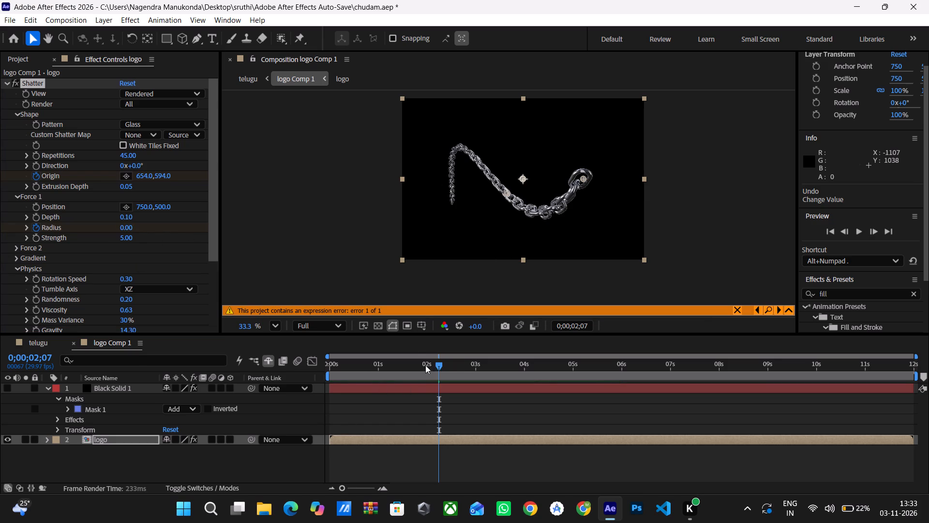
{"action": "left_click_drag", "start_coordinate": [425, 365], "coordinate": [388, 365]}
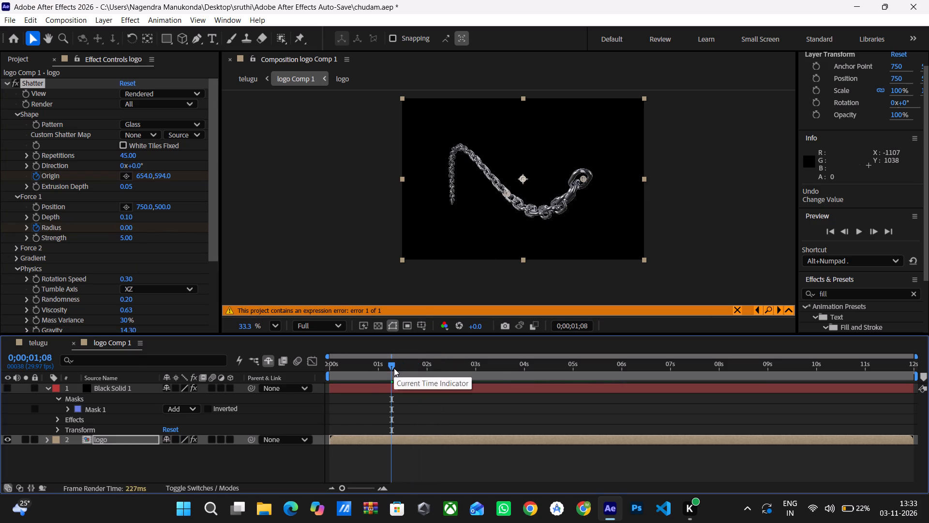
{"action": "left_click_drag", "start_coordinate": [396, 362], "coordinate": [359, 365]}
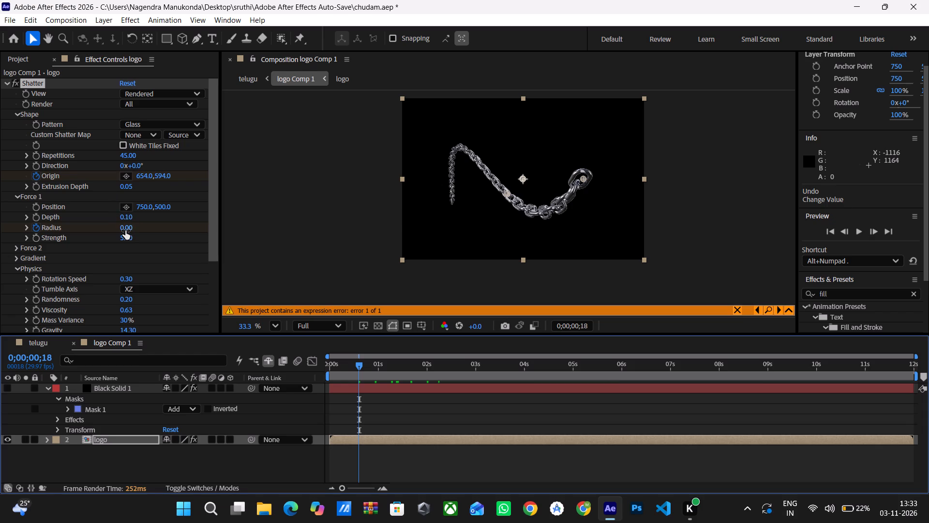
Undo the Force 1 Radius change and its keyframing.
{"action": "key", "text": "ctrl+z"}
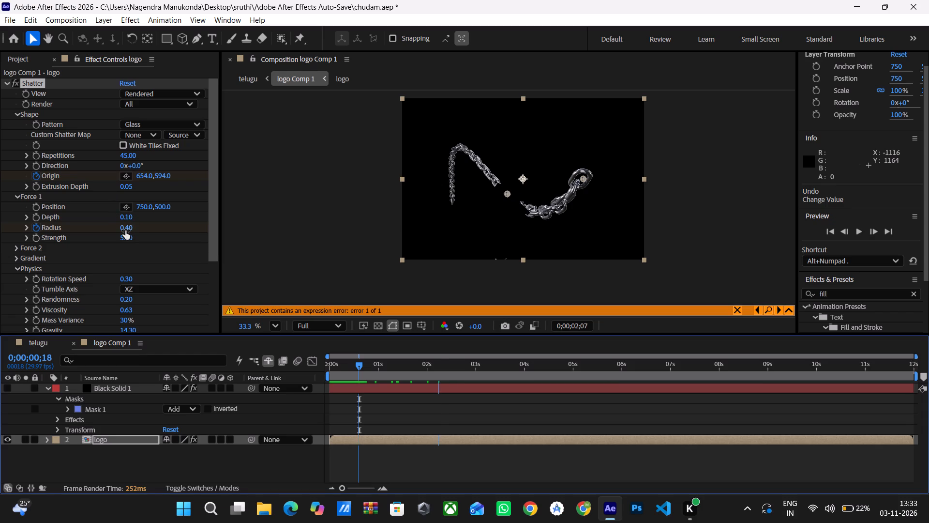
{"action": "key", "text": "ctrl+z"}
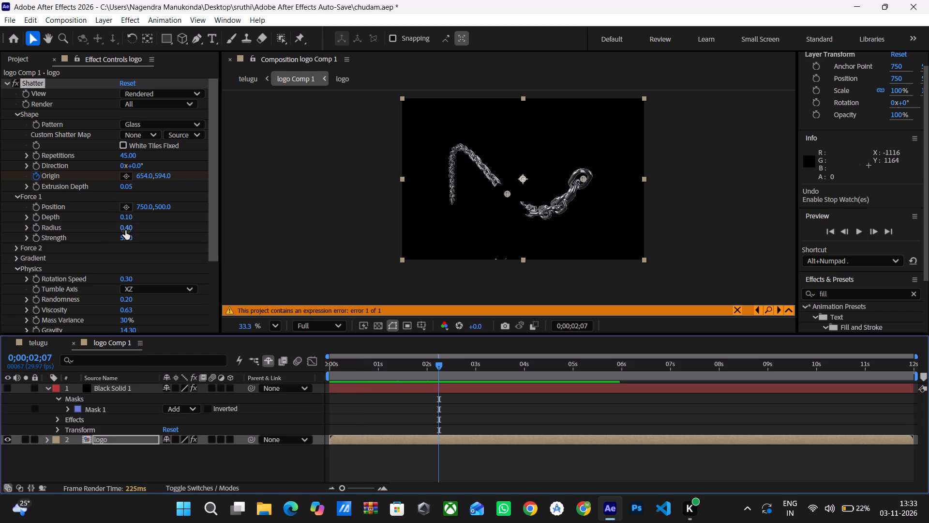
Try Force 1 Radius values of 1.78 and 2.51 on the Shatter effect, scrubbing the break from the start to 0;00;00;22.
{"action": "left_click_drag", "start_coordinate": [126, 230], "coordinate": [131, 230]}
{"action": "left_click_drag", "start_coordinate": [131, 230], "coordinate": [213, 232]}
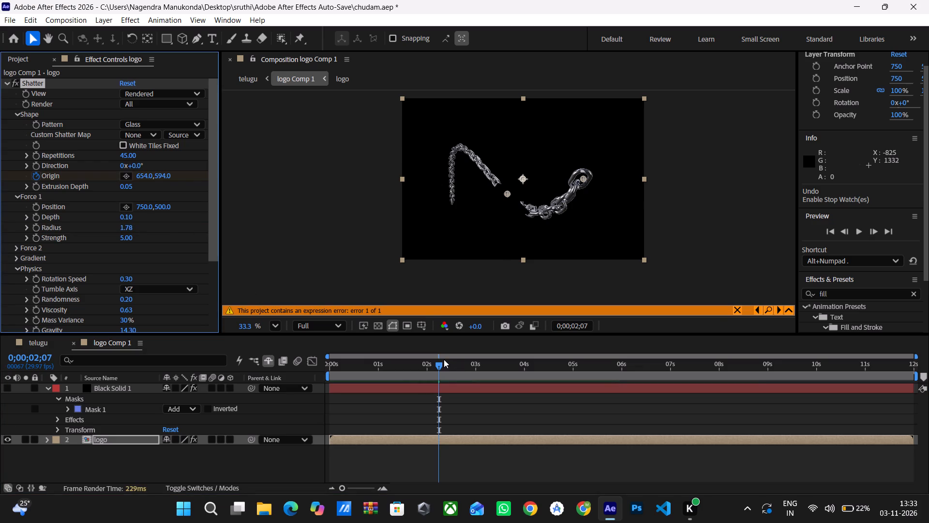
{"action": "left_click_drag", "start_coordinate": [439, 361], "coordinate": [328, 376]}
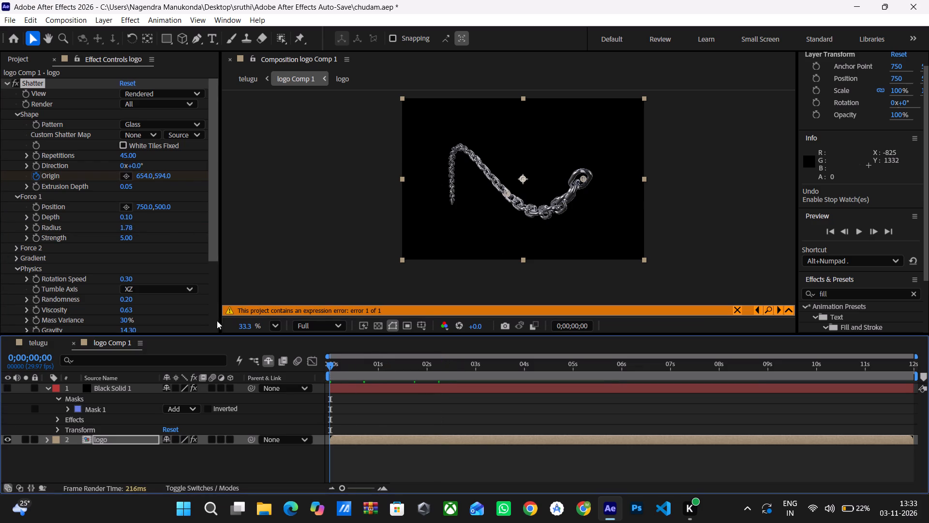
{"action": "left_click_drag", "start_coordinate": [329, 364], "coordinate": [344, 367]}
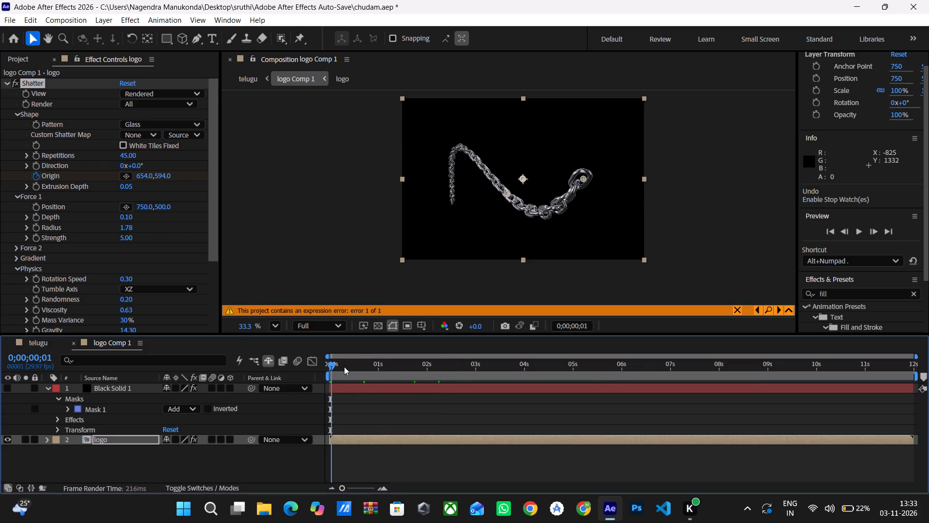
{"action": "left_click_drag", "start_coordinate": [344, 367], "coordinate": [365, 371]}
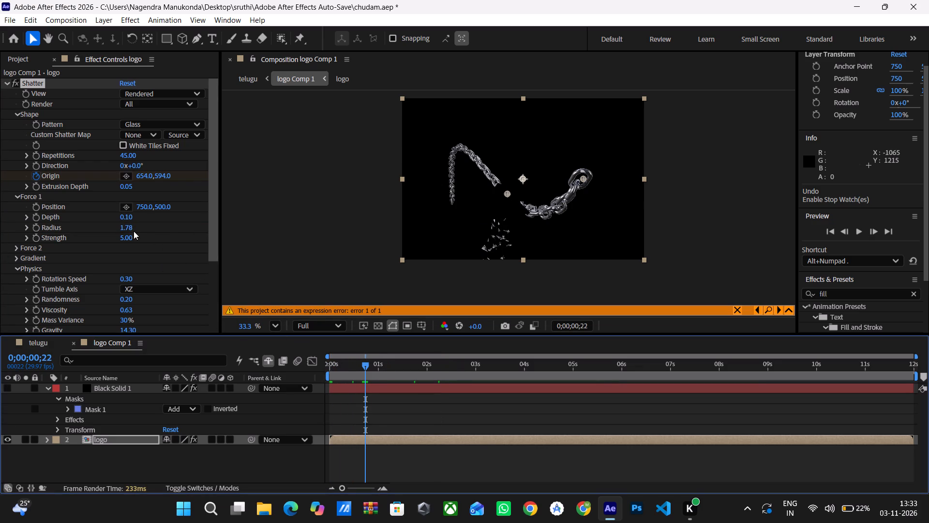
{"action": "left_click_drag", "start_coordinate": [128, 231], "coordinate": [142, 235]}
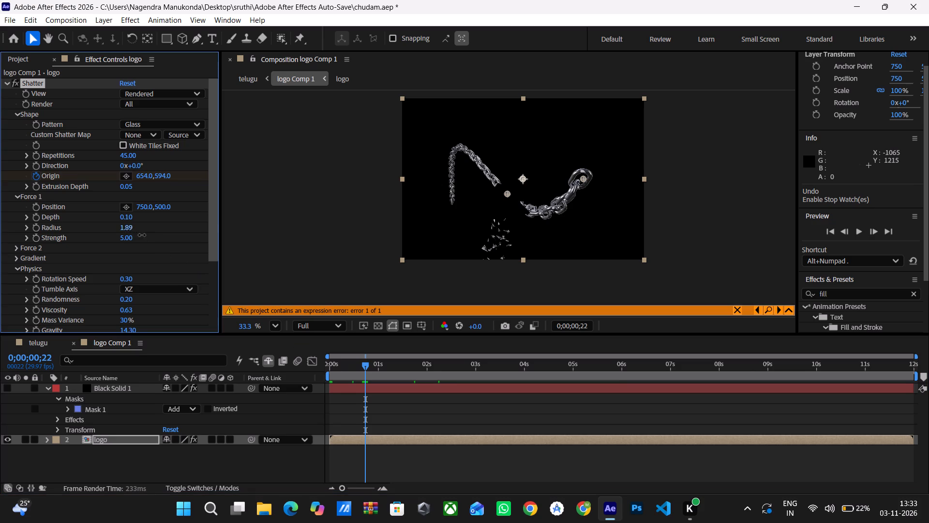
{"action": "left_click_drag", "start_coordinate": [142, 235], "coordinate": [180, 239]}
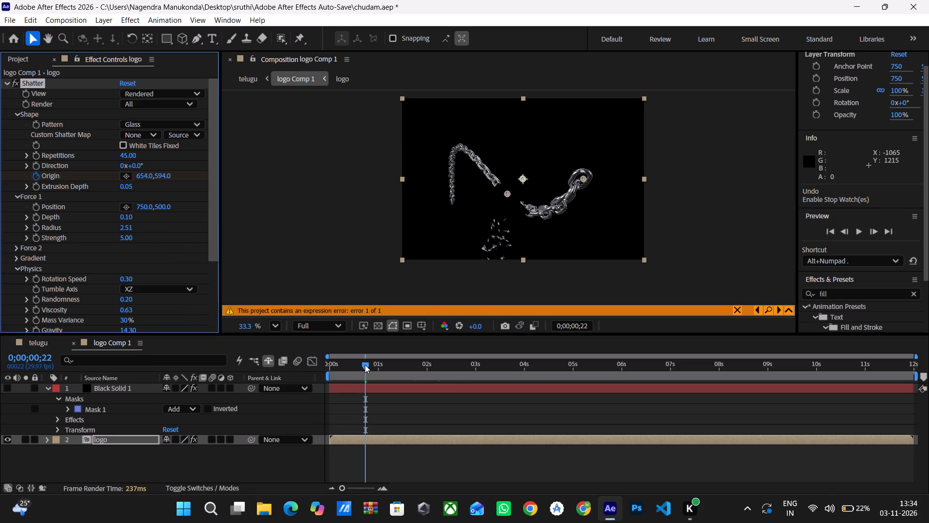
Start keyframing the Force 1 Radius at 0;00;00;14 with a value of 4.30.
{"action": "left_click_drag", "start_coordinate": [365, 365], "coordinate": [351, 363]}
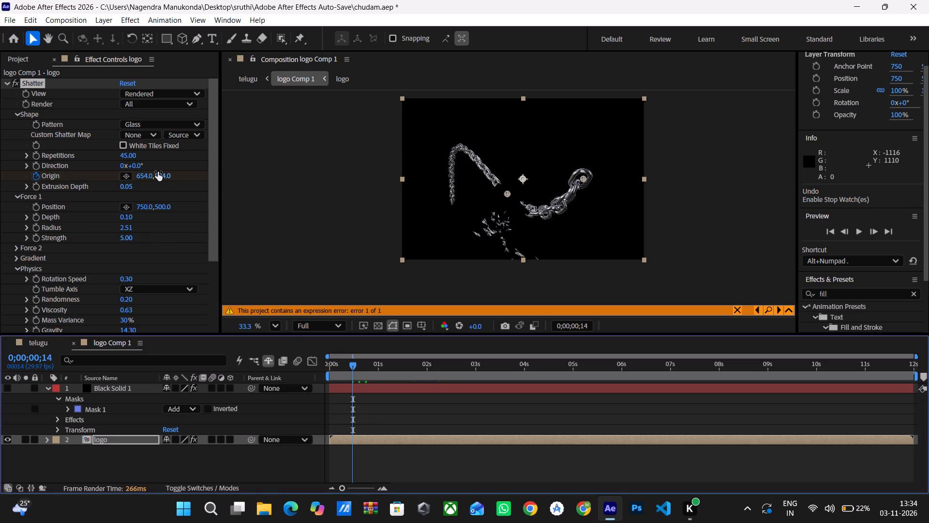
{"action": "left_click", "coordinate": [36, 224]}
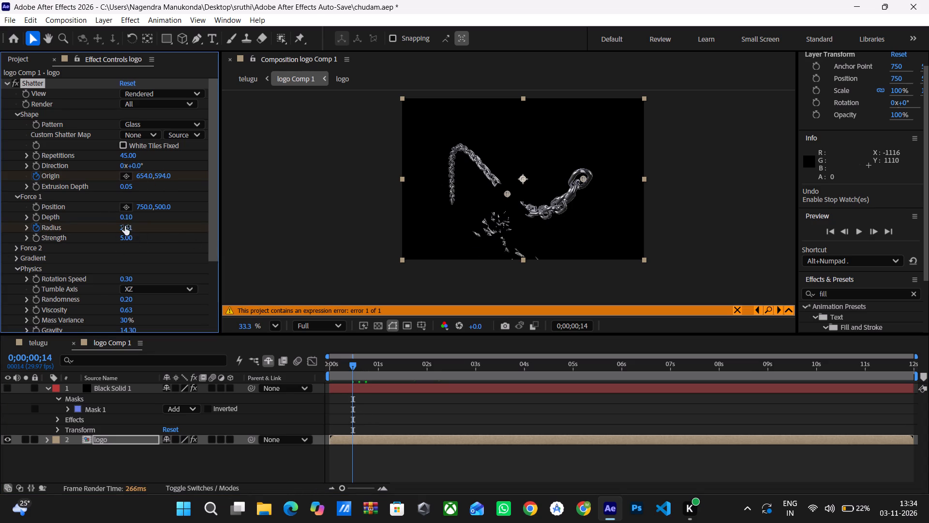
{"action": "left_click_drag", "start_coordinate": [125, 226], "coordinate": [208, 231]}
{"action": "left_click_drag", "start_coordinate": [123, 228], "coordinate": [129, 230]}
{"action": "left_click_drag", "start_coordinate": [129, 230], "coordinate": [158, 231]}
Set the Shatter Physics Viscosity to 0.78 after trying 1.00 and 0.72.
{"action": "scroll", "coordinate": [65, 273], "scroll_direction": "down", "scroll_amount": 2}
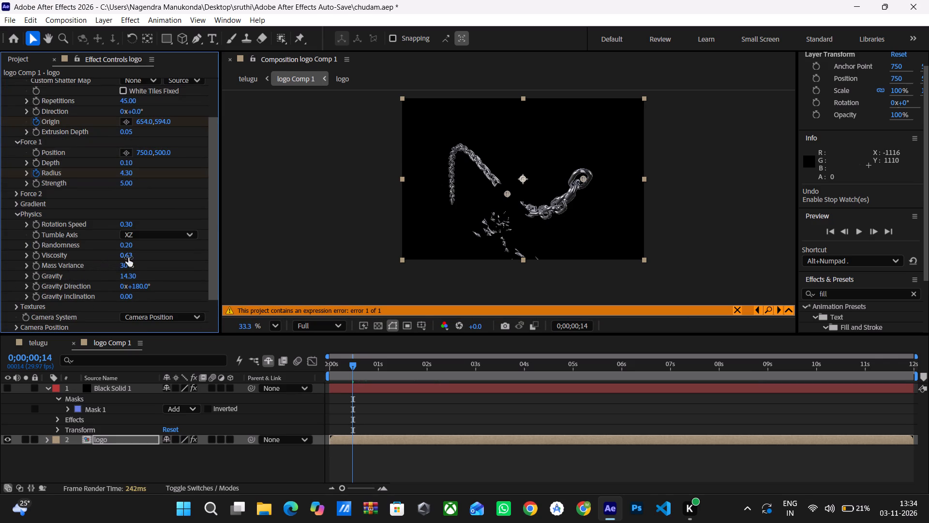
{"action": "left_click_drag", "start_coordinate": [127, 258], "coordinate": [198, 259]}
{"action": "left_click_drag", "start_coordinate": [122, 255], "coordinate": [146, 259]}
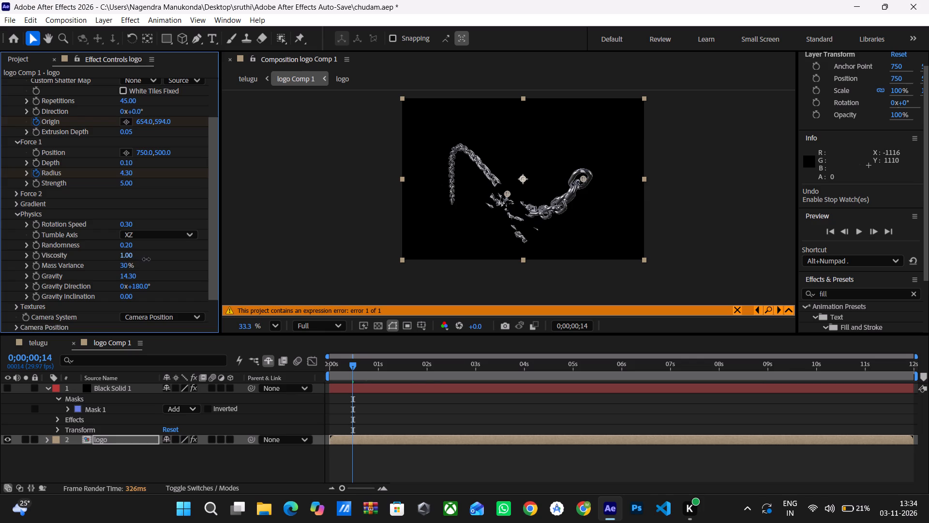
{"action": "left_click_drag", "start_coordinate": [146, 259], "coordinate": [155, 259]}
{"action": "left_click_drag", "start_coordinate": [130, 253], "coordinate": [147, 255]}
{"action": "left_click_drag", "start_coordinate": [130, 255], "coordinate": [129, 255]}
{"action": "left_click_drag", "start_coordinate": [129, 255], "coordinate": [115, 258]}
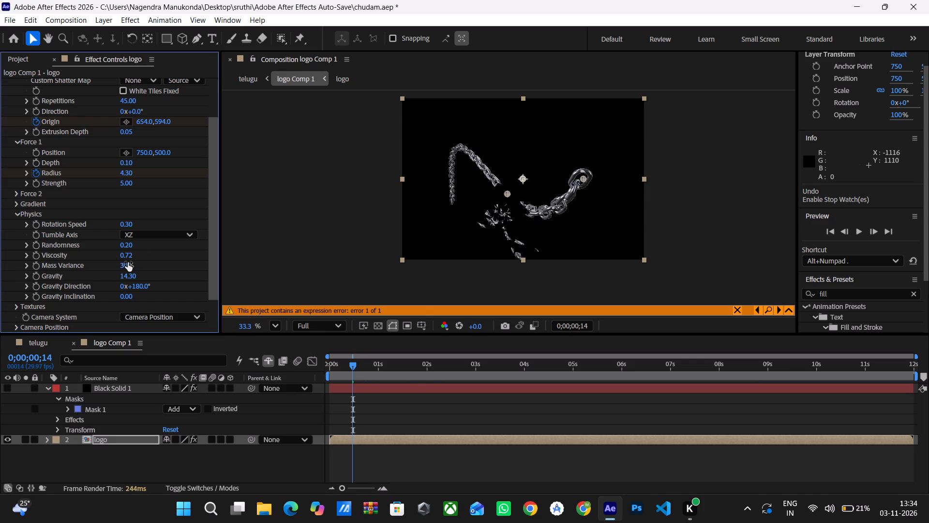
{"action": "left_click_drag", "start_coordinate": [127, 257], "coordinate": [133, 259]}
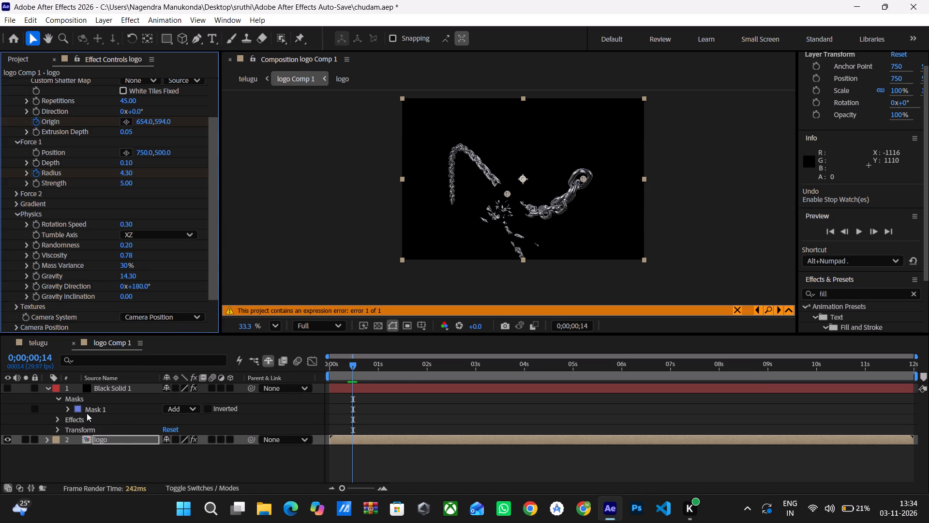
Reveal the logo layer's Shatter Force 1 properties and Radius keyframe in the timeline.
{"action": "left_click", "coordinate": [97, 439]}
{"action": "left_click", "coordinate": [48, 437]}
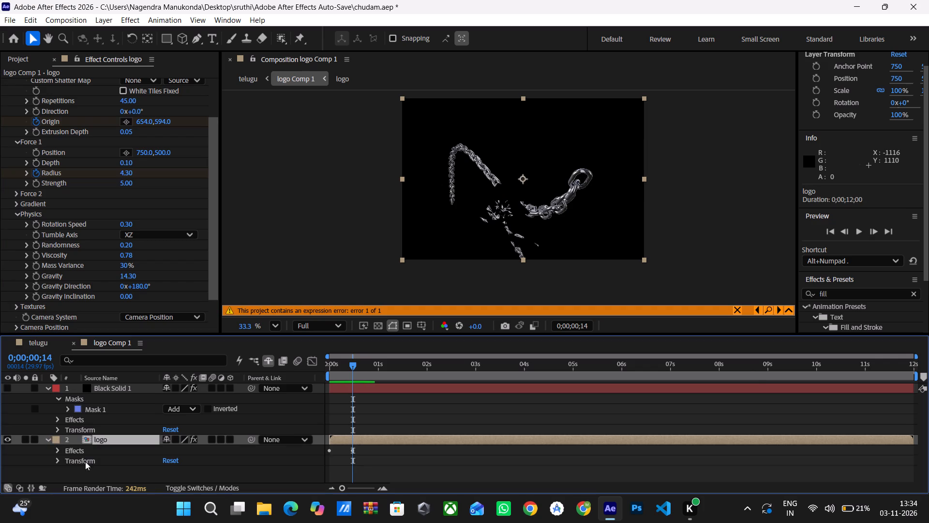
{"action": "left_click", "coordinate": [59, 451]}
{"action": "scroll", "coordinate": [85, 452], "scroll_direction": "down", "scroll_amount": 1}
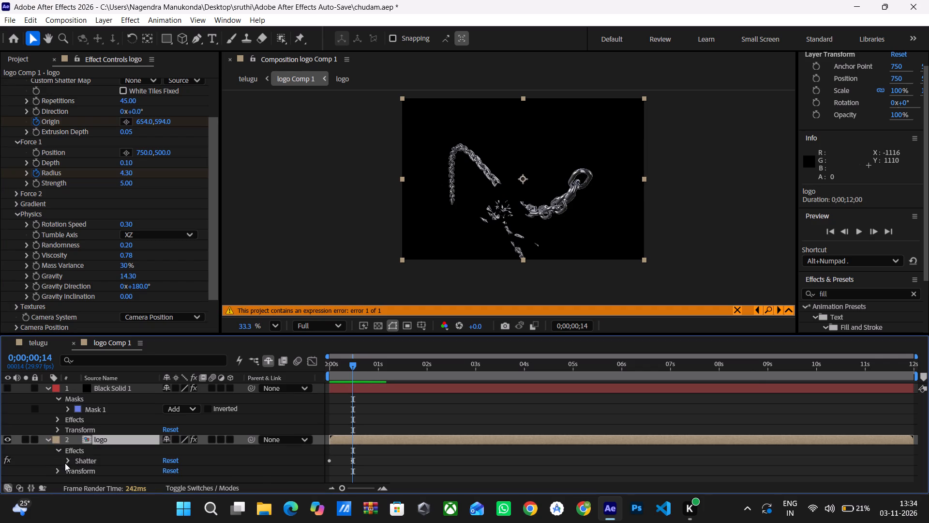
{"action": "left_click", "coordinate": [65, 463]}
{"action": "scroll", "coordinate": [85, 447], "scroll_direction": "down", "scroll_amount": 4}
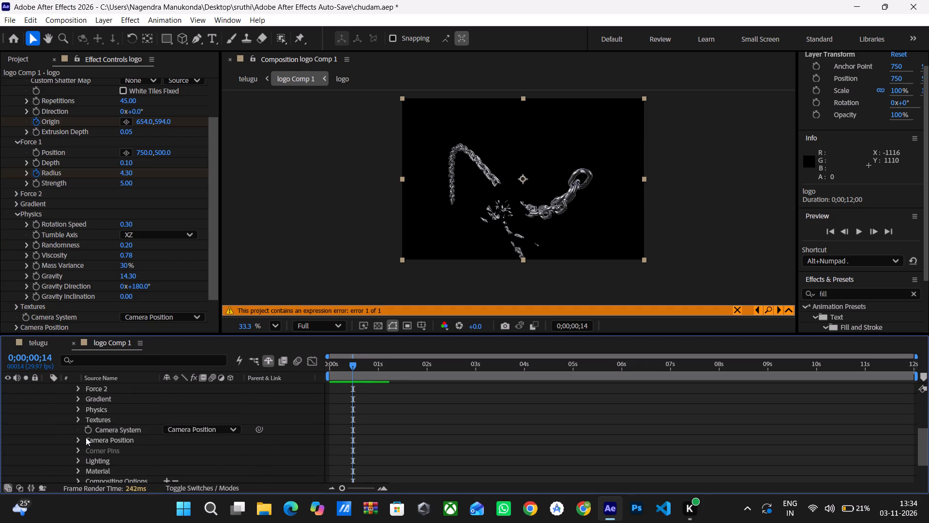
{"action": "scroll", "coordinate": [85, 437], "scroll_direction": "up", "scroll_amount": 1}
{"action": "left_click", "coordinate": [74, 411]}
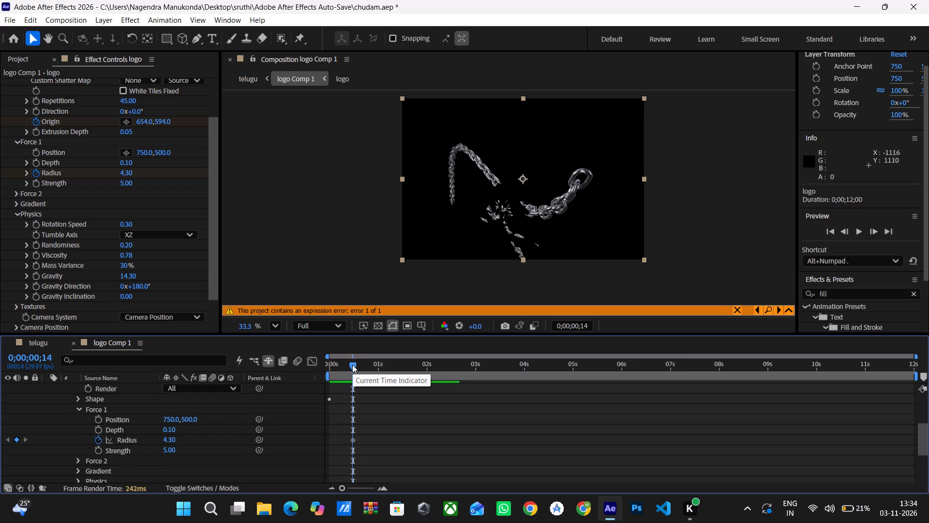
Add a Force 1 Radius keyframe of 0.98 at 0;00;01;02 and scrub through the break, ending at 0;00;01;12.
{"action": "left_click_drag", "start_coordinate": [353, 362], "coordinate": [380, 366]}
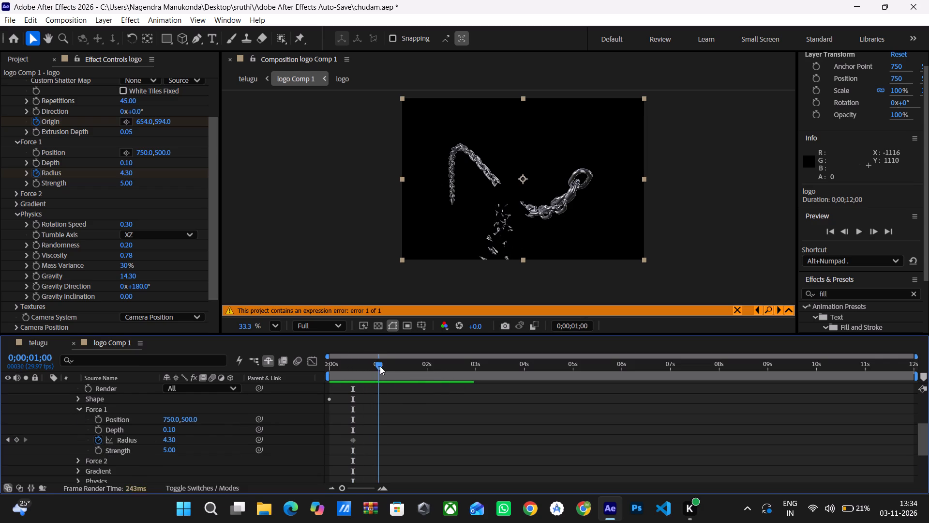
{"action": "left_click_drag", "start_coordinate": [380, 366], "coordinate": [382, 367]}
{"action": "left_click", "coordinate": [382, 367]}
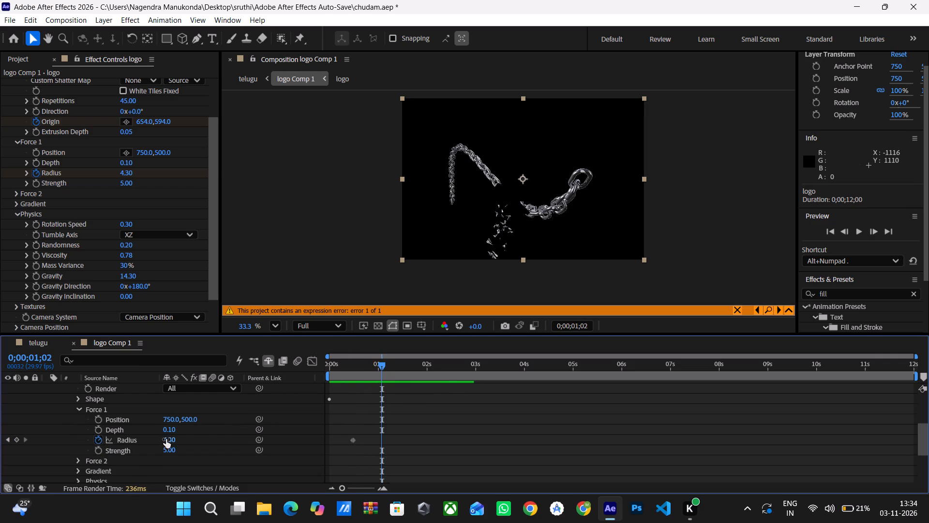
{"action": "left_click_drag", "start_coordinate": [166, 439], "coordinate": [281, 439]}
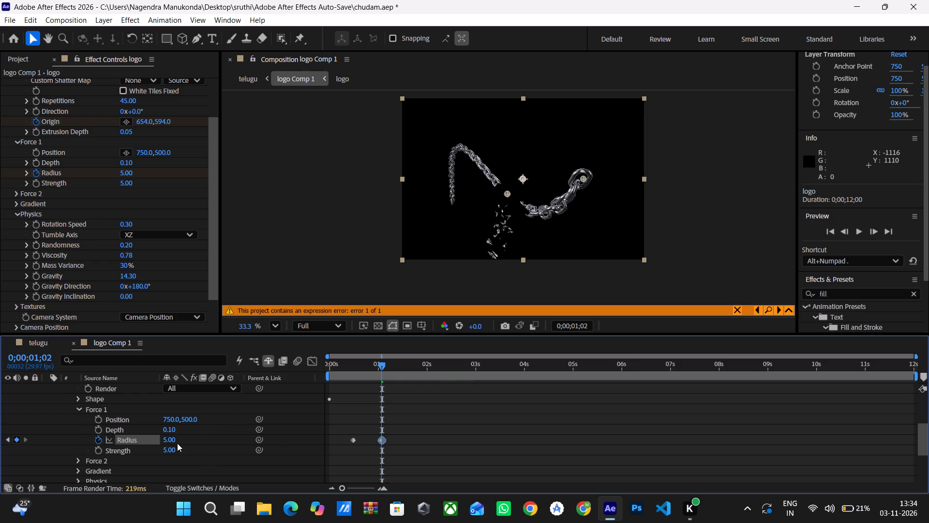
{"action": "left_click_drag", "start_coordinate": [167, 442], "coordinate": [197, 442]}
{"action": "left_click_drag", "start_coordinate": [170, 439], "coordinate": [88, 443]}
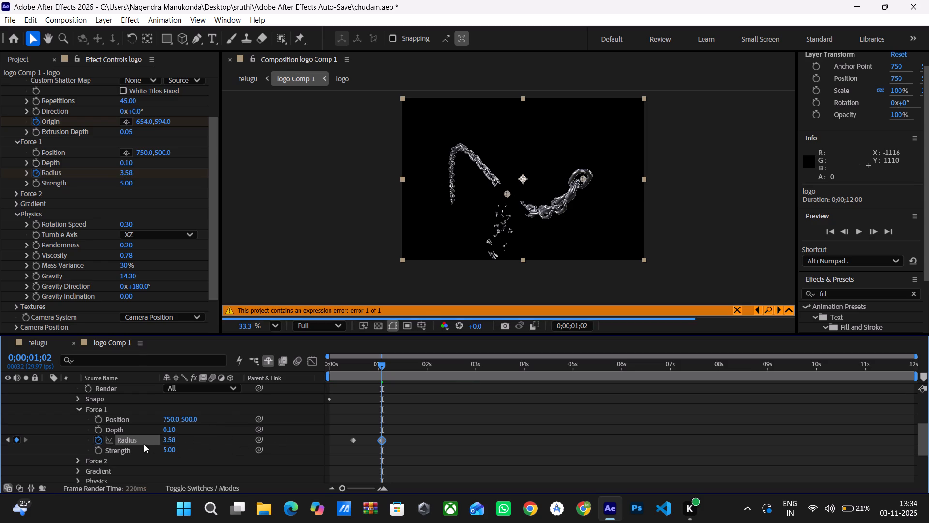
{"action": "left_click_drag", "start_coordinate": [172, 438], "coordinate": [88, 444]}
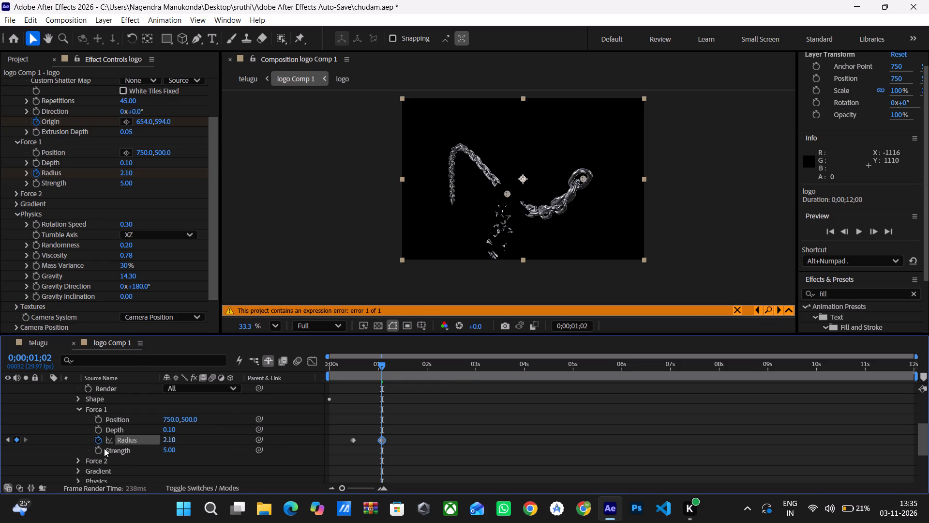
{"action": "left_click_drag", "start_coordinate": [171, 438], "coordinate": [117, 451]}
{"action": "left_click_drag", "start_coordinate": [381, 364], "coordinate": [356, 364]}
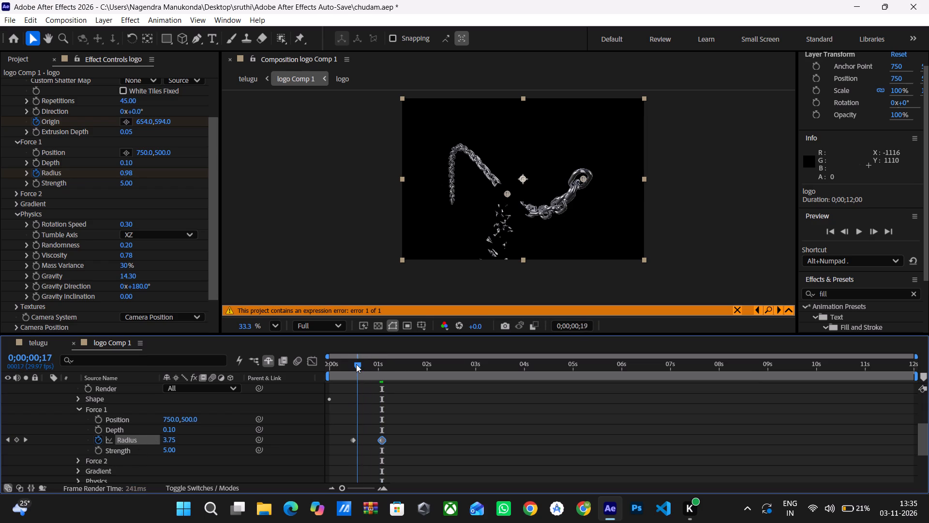
{"action": "left_click_drag", "start_coordinate": [356, 364], "coordinate": [397, 384]}
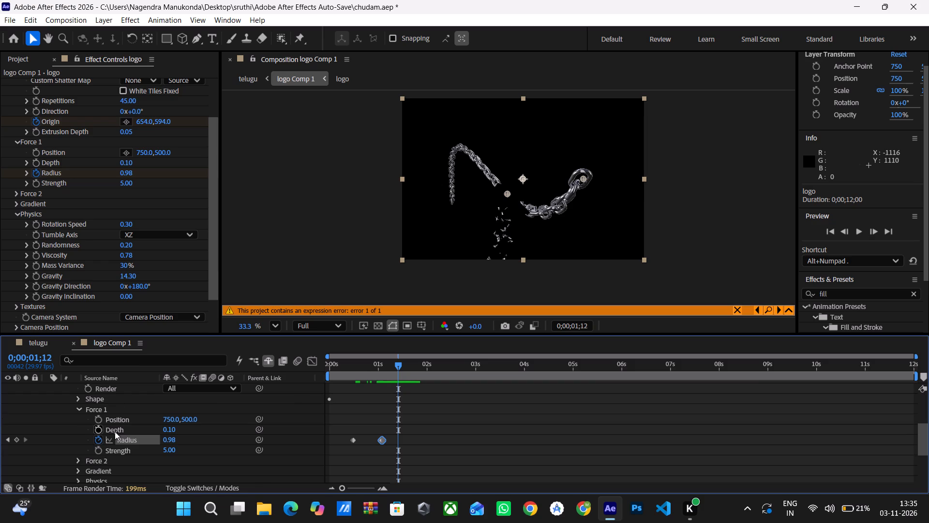
Collapse the properties of the logo and Black Solid 1 layers in the timeline.
{"action": "scroll", "coordinate": [122, 431], "scroll_direction": "up", "scroll_amount": 3}
{"action": "left_click", "coordinate": [46, 438]}
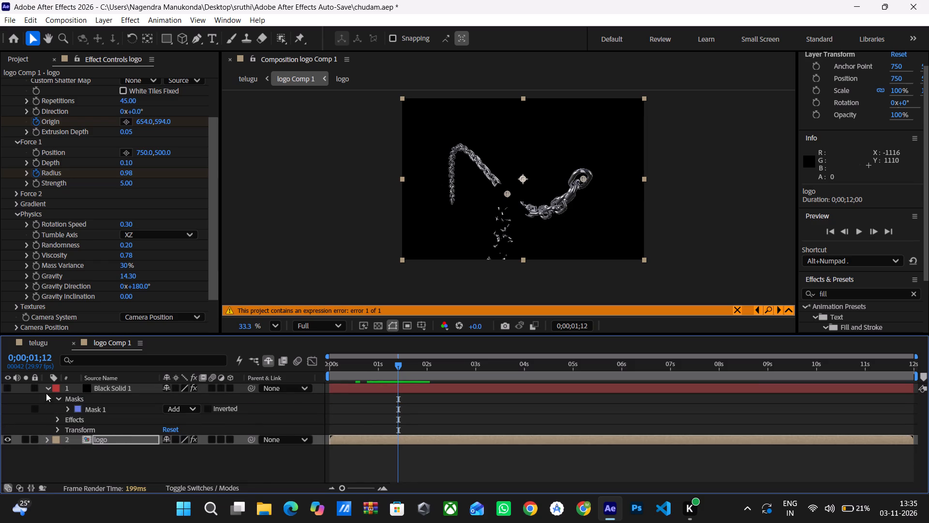
{"action": "left_click", "coordinate": [47, 385]}
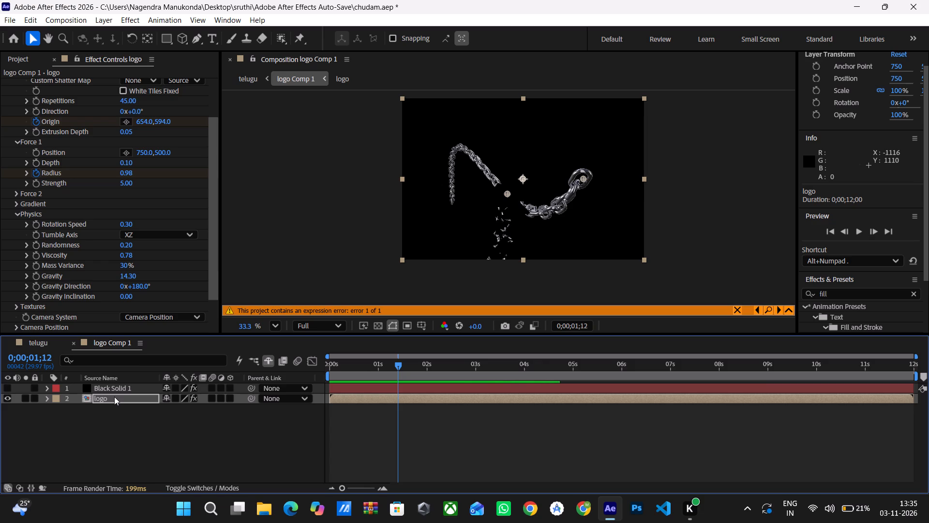
Check the Black Solid 1 mask over the chain gap and shift the logo layer to position 747, 506, leaving logo selected.
{"action": "left_click", "coordinate": [112, 385]}
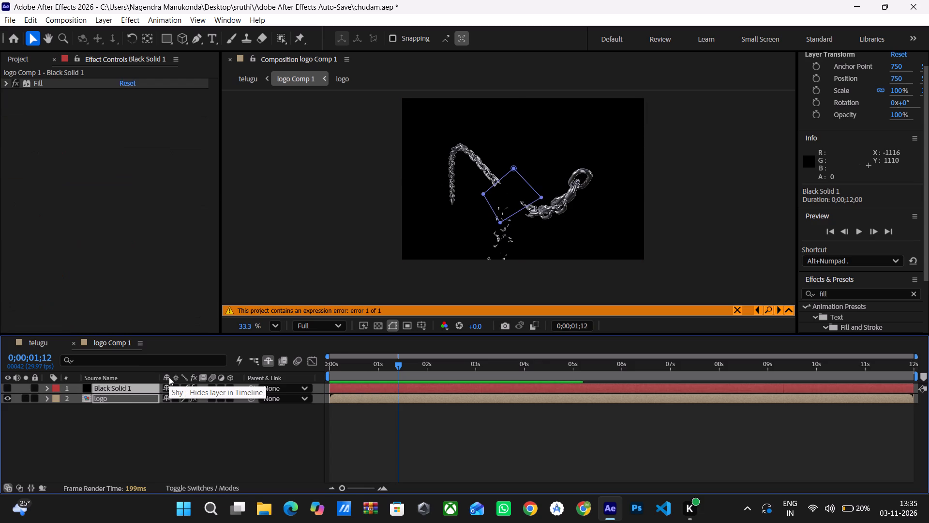
{"action": "left_click", "coordinate": [518, 198]}
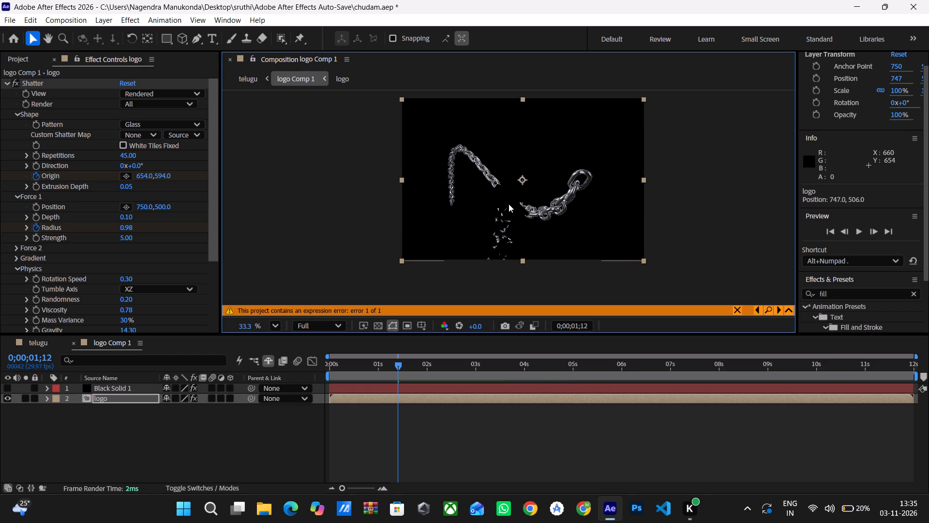
{"action": "left_click", "coordinate": [99, 386]}
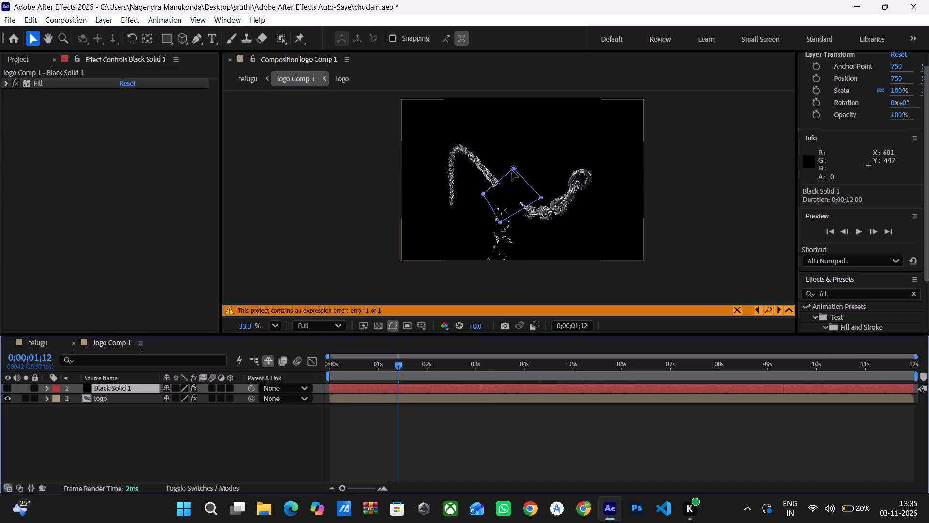
{"action": "left_click", "coordinate": [512, 189]}
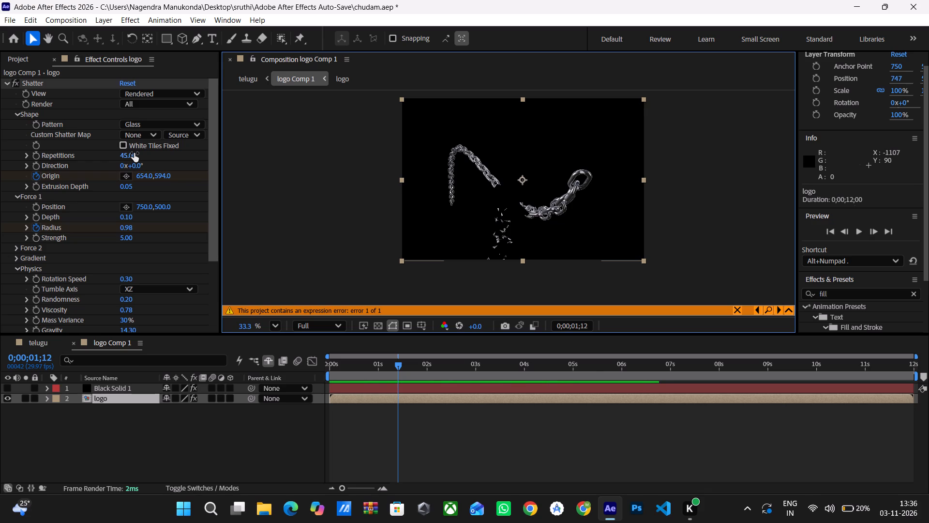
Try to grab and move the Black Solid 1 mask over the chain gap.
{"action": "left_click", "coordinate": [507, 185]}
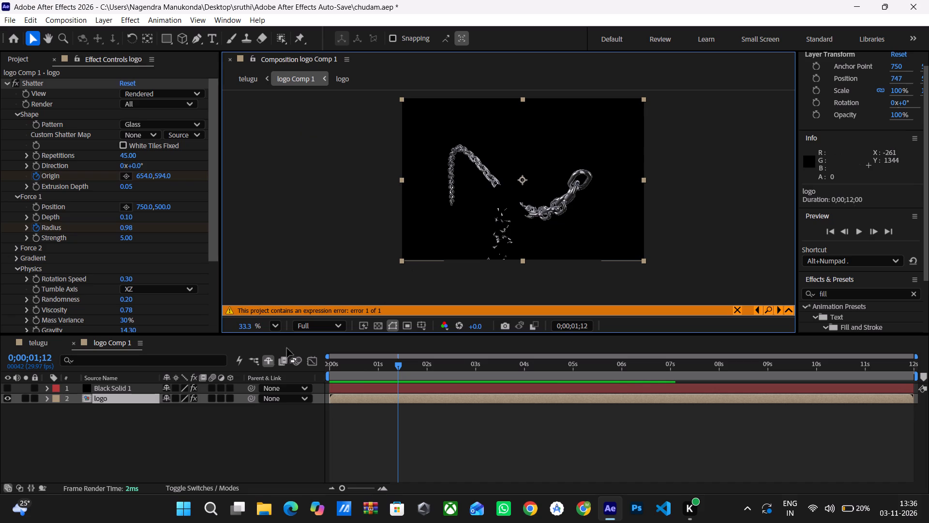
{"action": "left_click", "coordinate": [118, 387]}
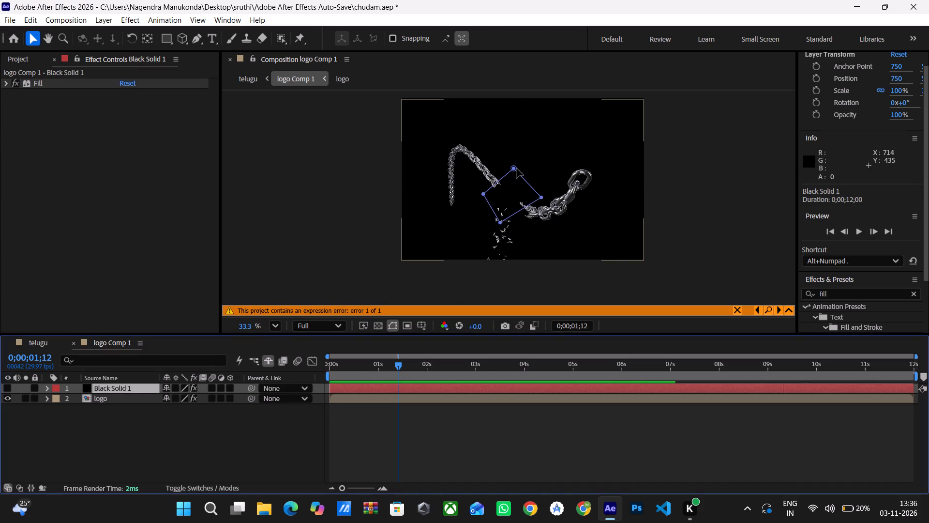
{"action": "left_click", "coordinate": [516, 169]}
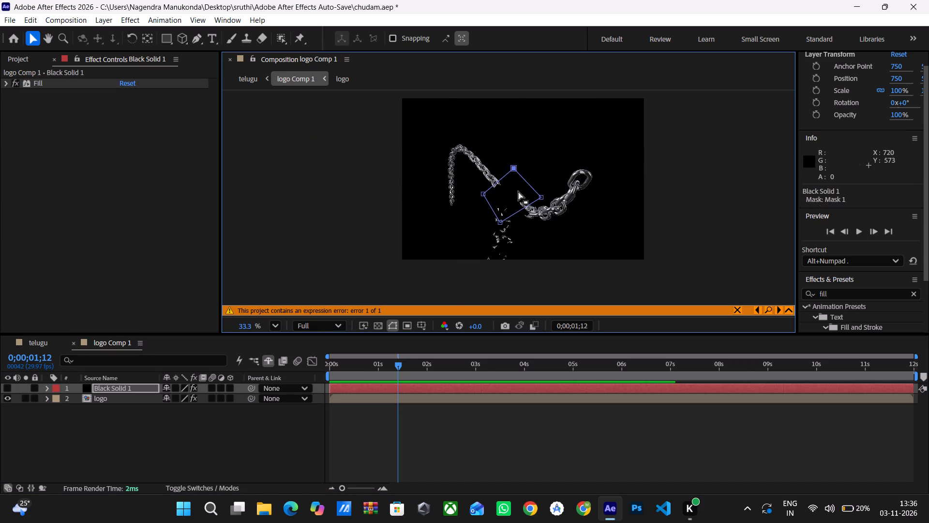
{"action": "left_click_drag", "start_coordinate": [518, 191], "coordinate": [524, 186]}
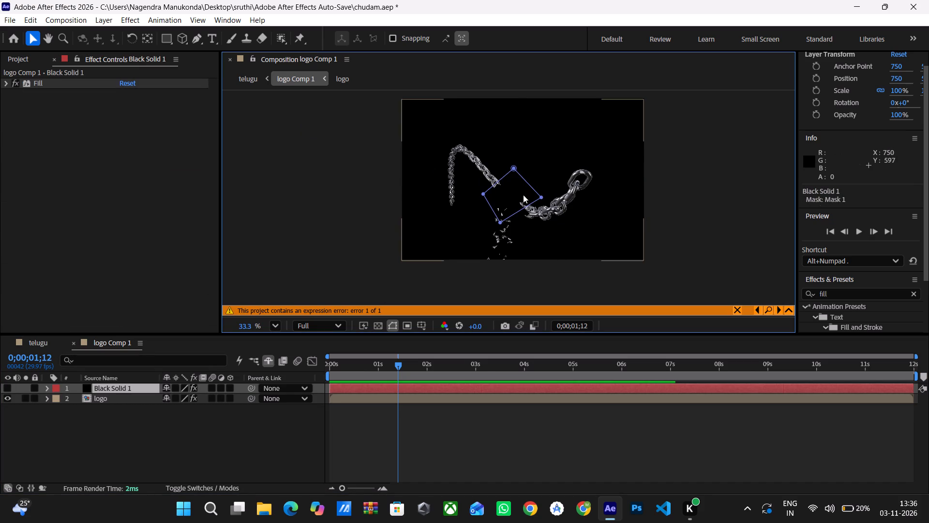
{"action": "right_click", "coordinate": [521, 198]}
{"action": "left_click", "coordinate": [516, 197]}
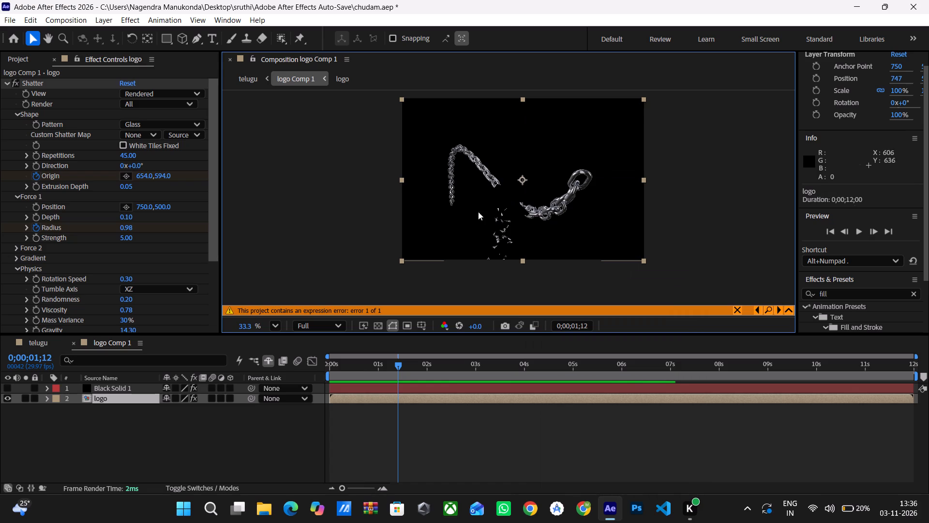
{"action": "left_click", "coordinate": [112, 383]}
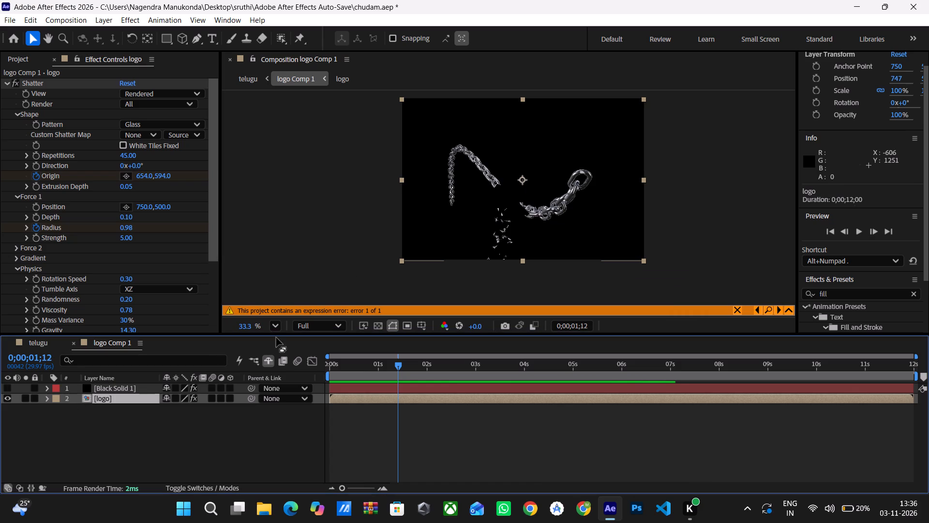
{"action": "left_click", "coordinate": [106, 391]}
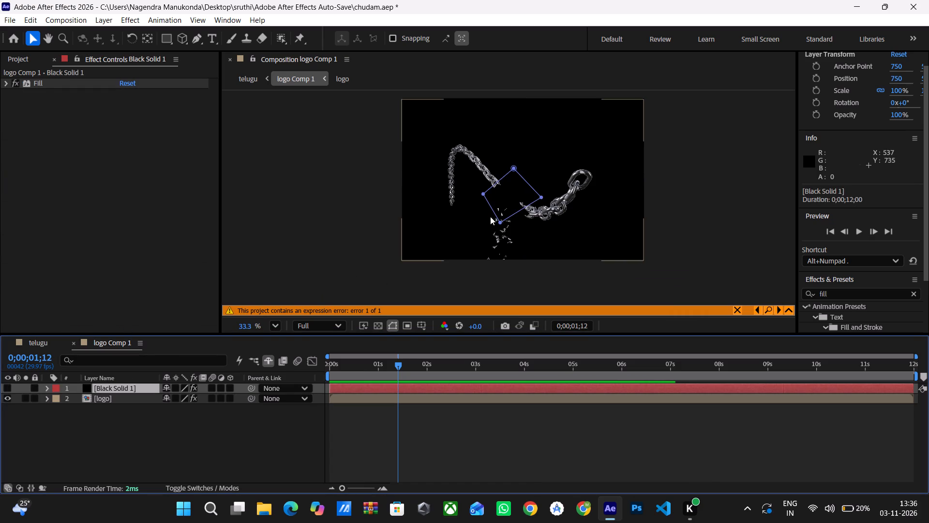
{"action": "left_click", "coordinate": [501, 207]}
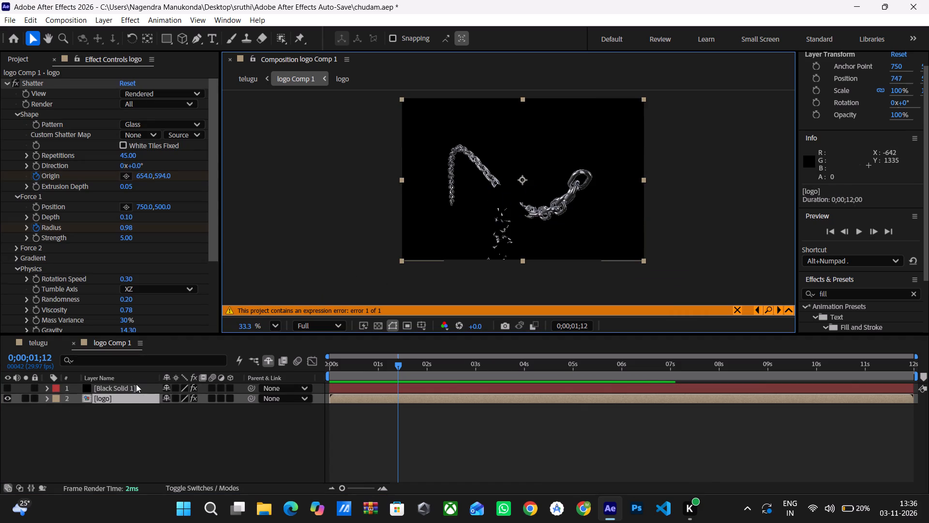
Reshape the Black Solid 1 mask, raising its left corner level with the top one and spreading the bottom and right corners outward along the chain.
{"action": "left_click", "coordinate": [136, 384]}
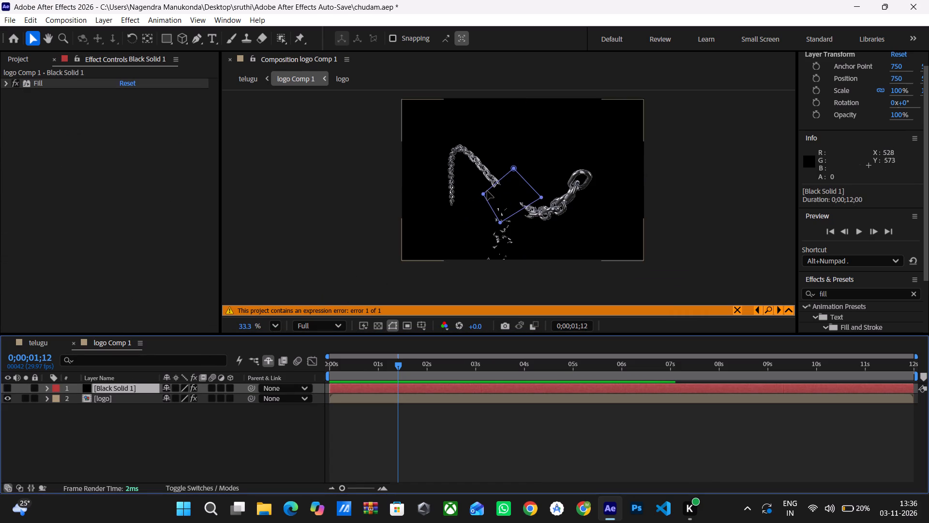
{"action": "left_click_drag", "start_coordinate": [487, 191], "coordinate": [477, 172]}
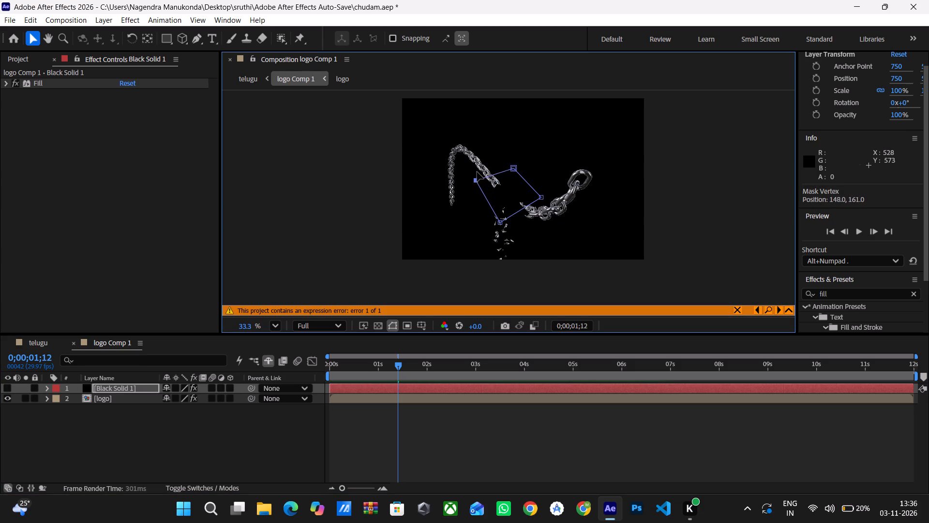
{"action": "left_click_drag", "start_coordinate": [477, 172], "coordinate": [473, 150]}
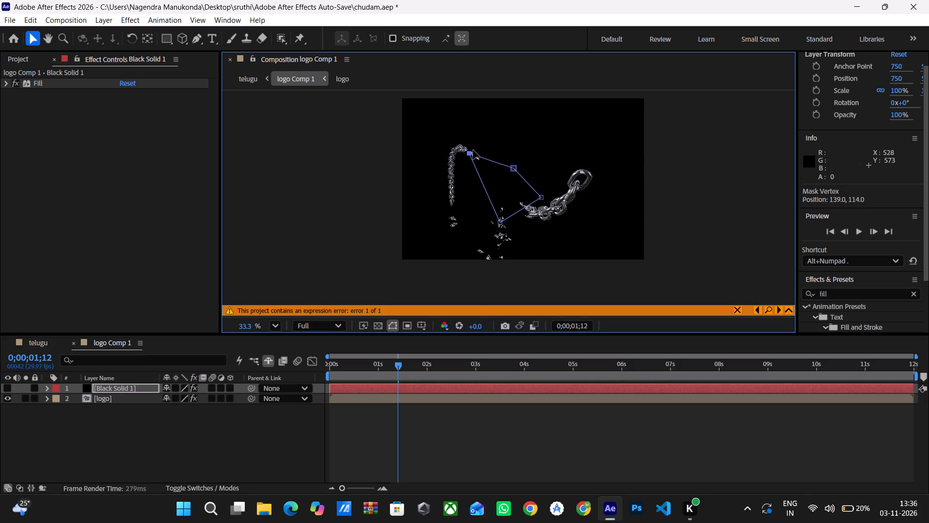
{"action": "left_click_drag", "start_coordinate": [473, 150], "coordinate": [489, 165]}
{"action": "left_click_drag", "start_coordinate": [499, 221], "coordinate": [500, 219]}
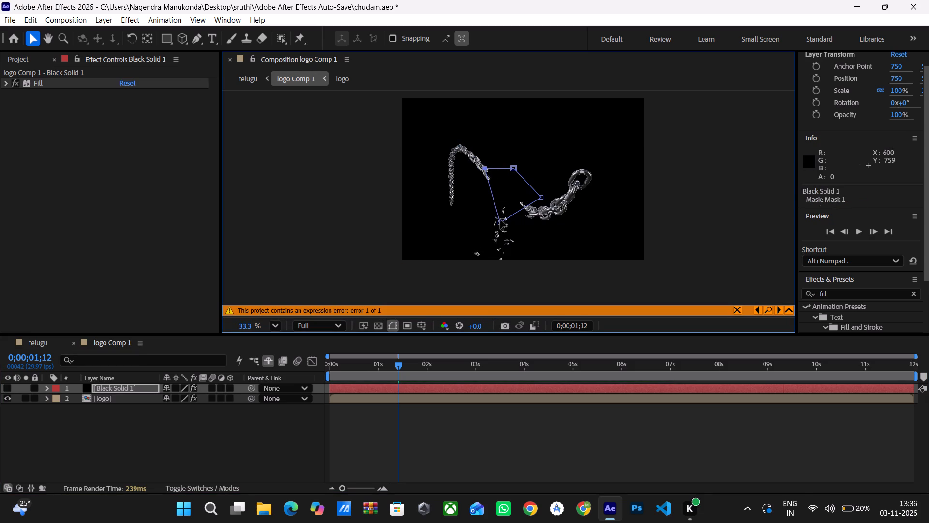
{"action": "left_click_drag", "start_coordinate": [500, 219], "coordinate": [492, 201]}
{"action": "left_click", "coordinate": [494, 203]}
{"action": "left_click_drag", "start_coordinate": [494, 202], "coordinate": [494, 203]}
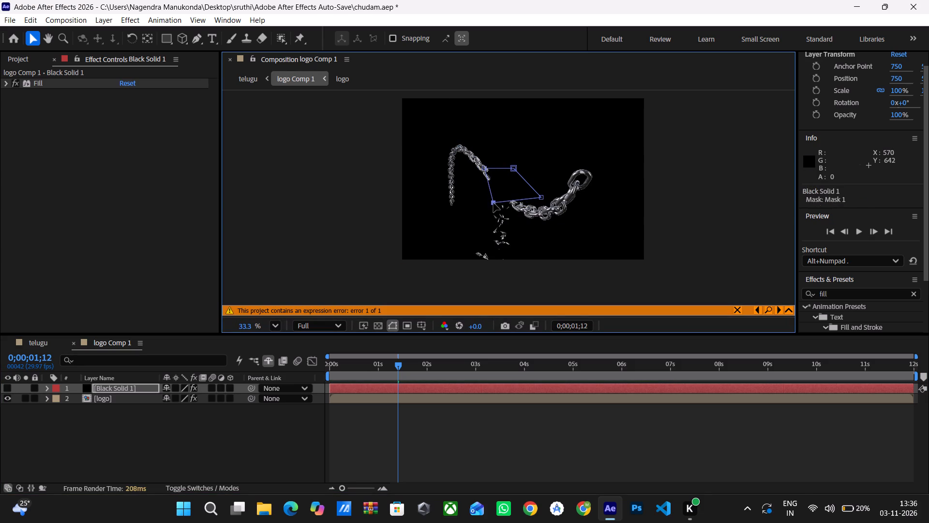
{"action": "left_click_drag", "start_coordinate": [494, 203], "coordinate": [467, 207]}
{"action": "left_click_drag", "start_coordinate": [545, 196], "coordinate": [542, 206]}
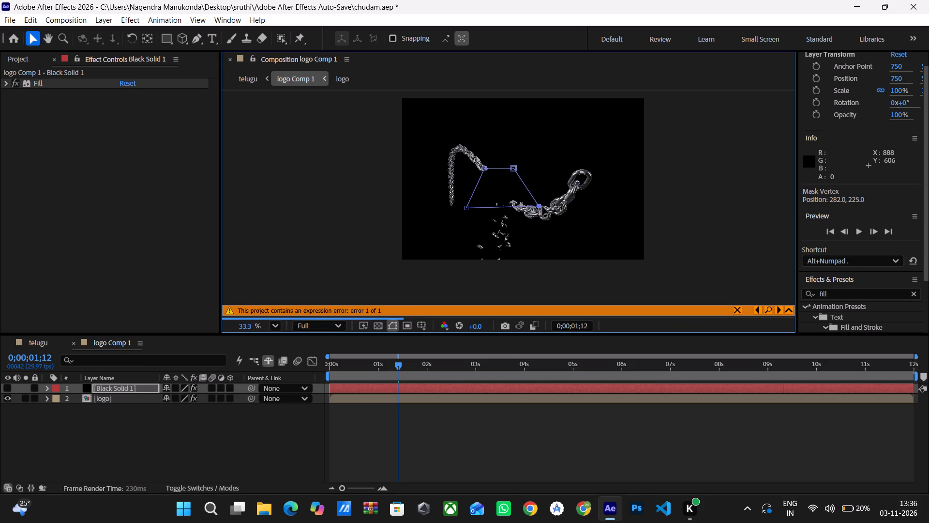
{"action": "left_click_drag", "start_coordinate": [542, 206], "coordinate": [560, 224]}
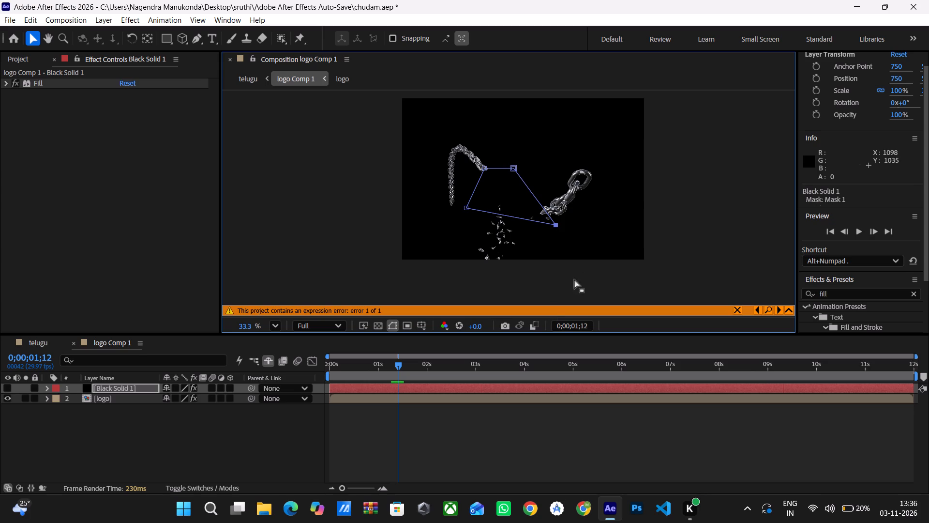
Scrub through the break to about 0;00;11;15 and back to 0;00;00;00, and inspect Black Solid 1's Fill settings.
{"action": "left_click_drag", "start_coordinate": [397, 365], "coordinate": [328, 375]}
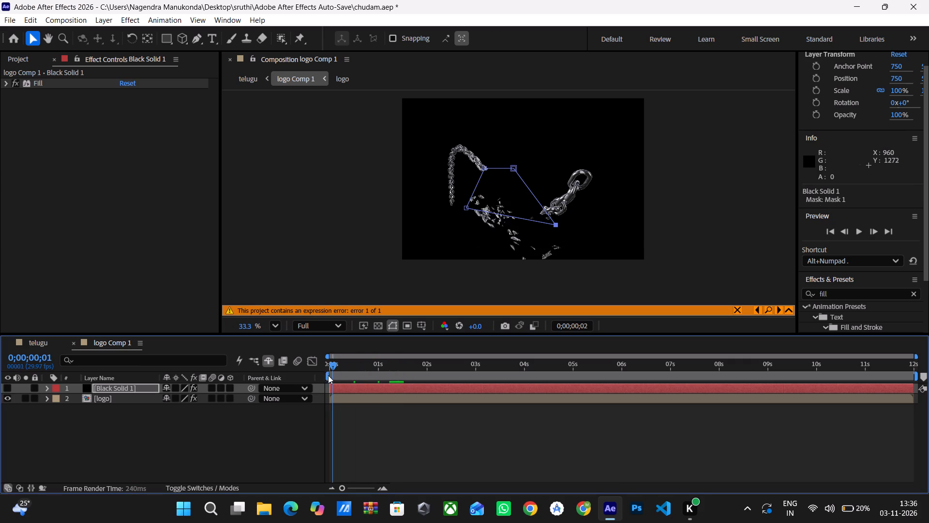
{"action": "left_click_drag", "start_coordinate": [328, 375], "coordinate": [406, 381]}
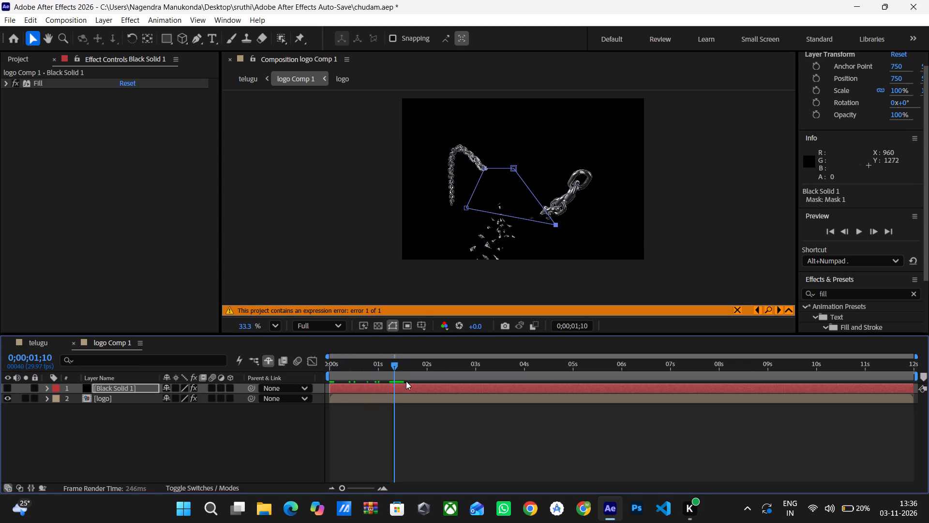
{"action": "left_click_drag", "start_coordinate": [406, 381], "coordinate": [888, 380]}
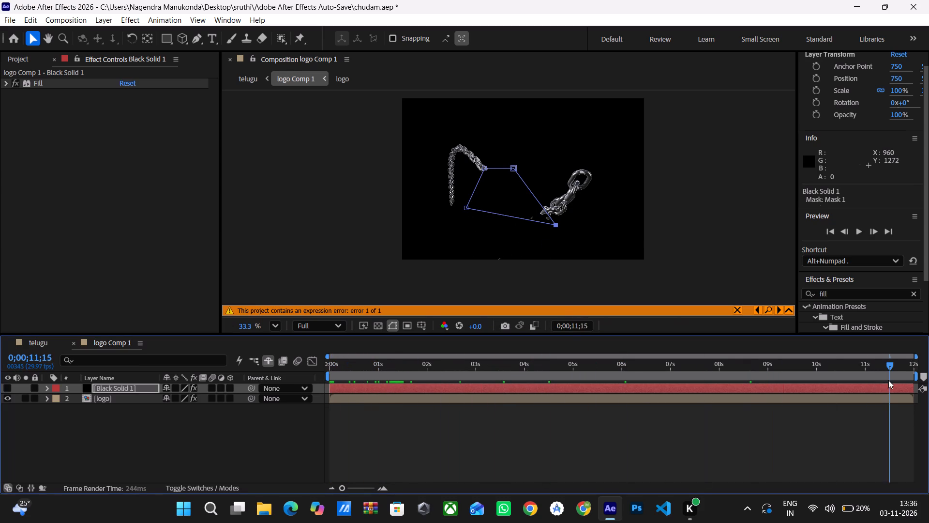
{"action": "left_click_drag", "start_coordinate": [888, 380], "coordinate": [206, 419]}
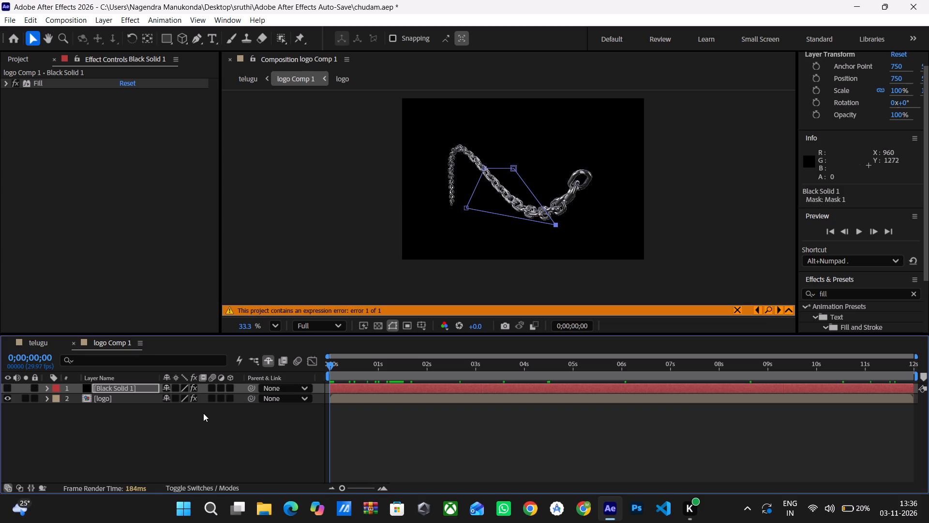
{"action": "left_click", "coordinate": [40, 84]}
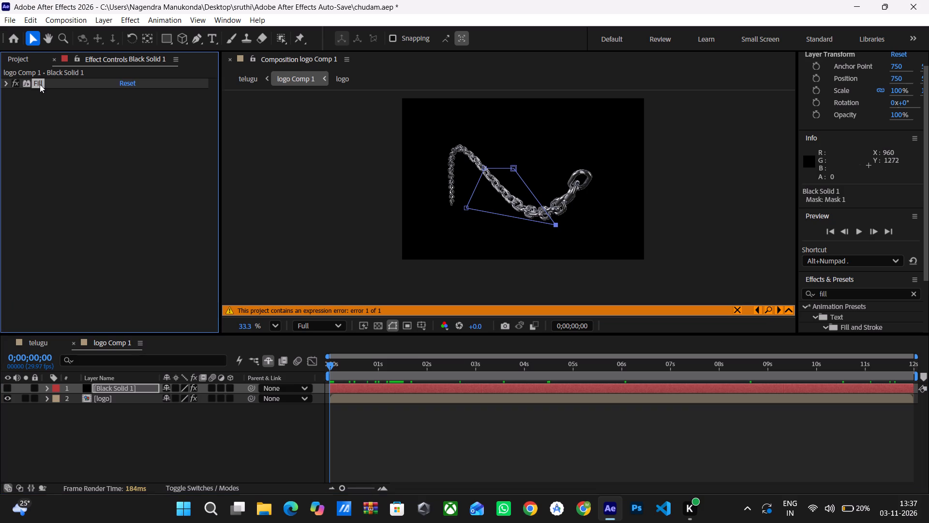
{"action": "left_click", "coordinate": [4, 80]}
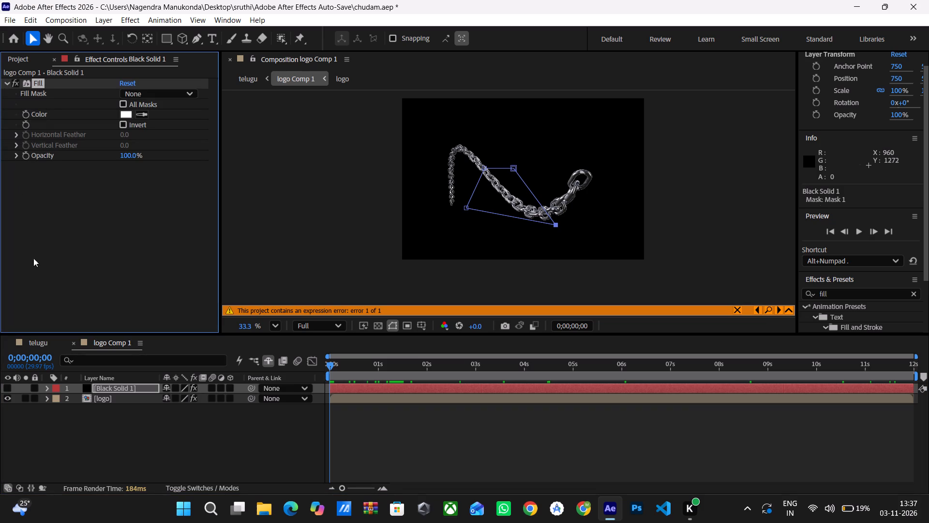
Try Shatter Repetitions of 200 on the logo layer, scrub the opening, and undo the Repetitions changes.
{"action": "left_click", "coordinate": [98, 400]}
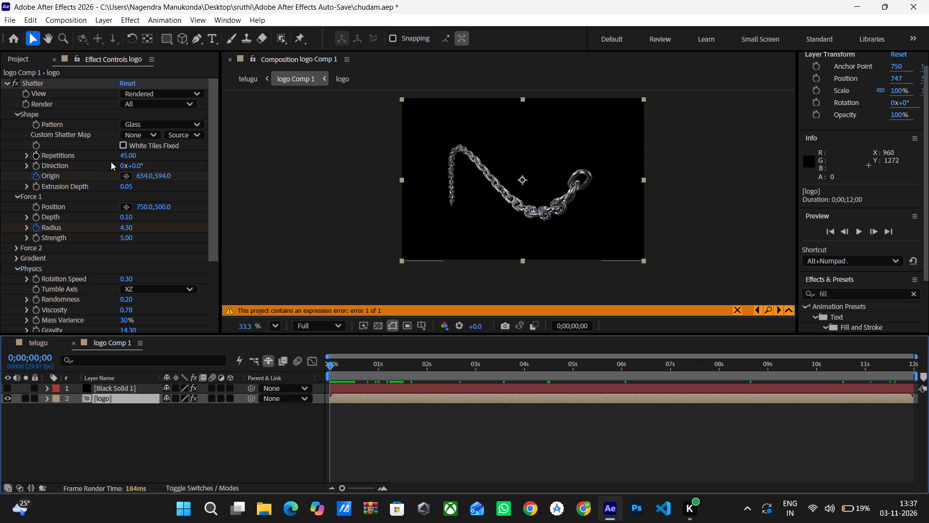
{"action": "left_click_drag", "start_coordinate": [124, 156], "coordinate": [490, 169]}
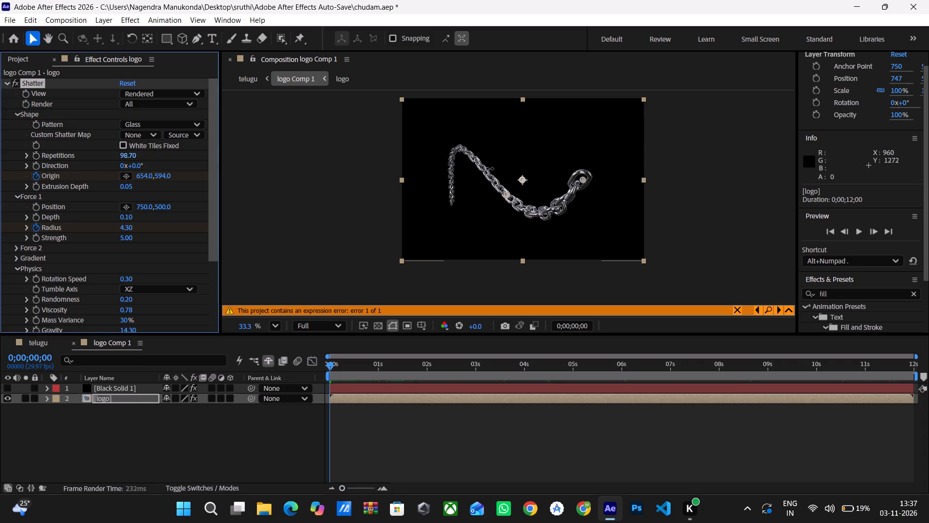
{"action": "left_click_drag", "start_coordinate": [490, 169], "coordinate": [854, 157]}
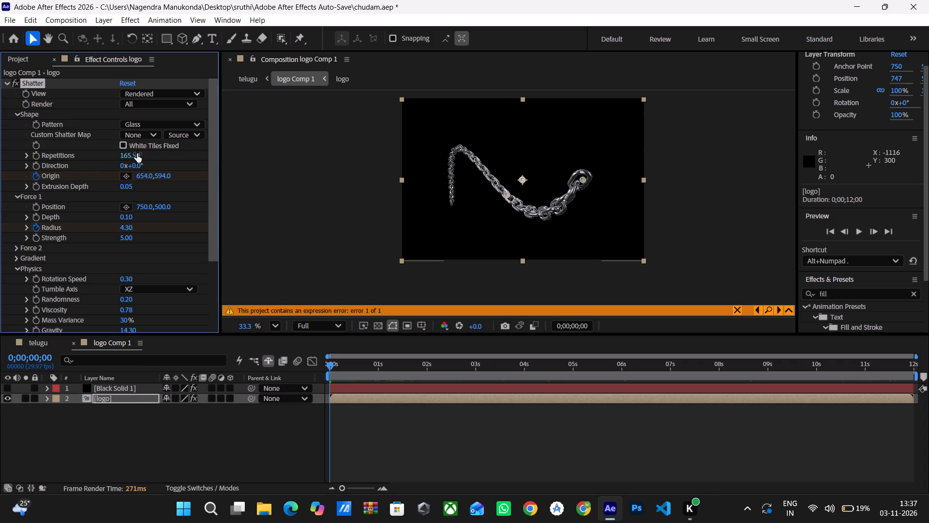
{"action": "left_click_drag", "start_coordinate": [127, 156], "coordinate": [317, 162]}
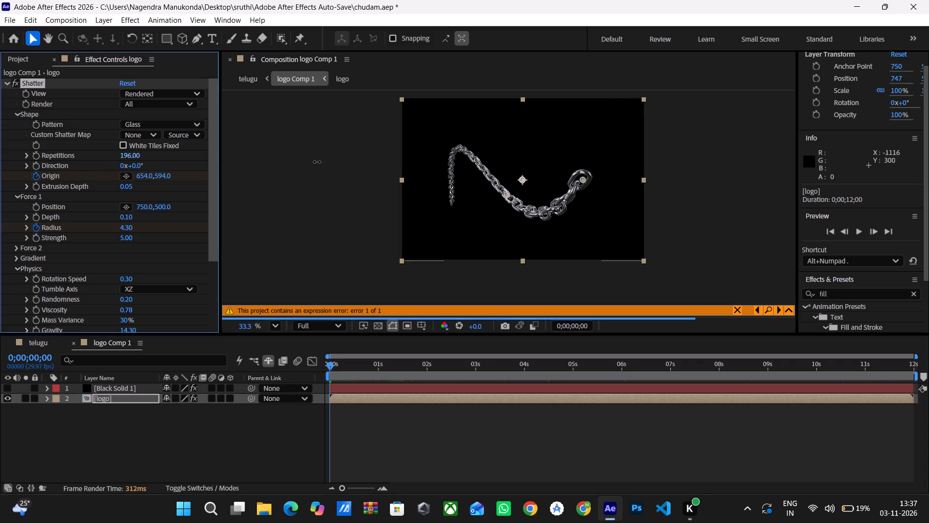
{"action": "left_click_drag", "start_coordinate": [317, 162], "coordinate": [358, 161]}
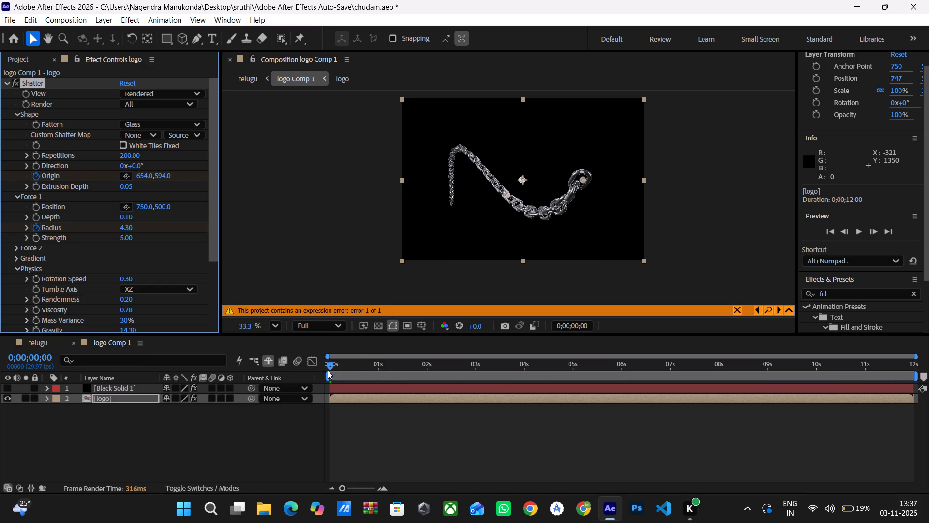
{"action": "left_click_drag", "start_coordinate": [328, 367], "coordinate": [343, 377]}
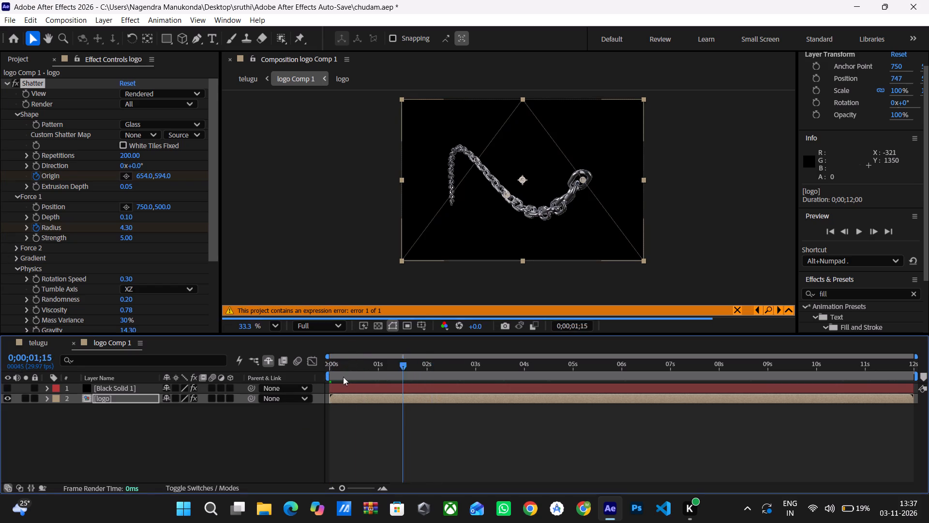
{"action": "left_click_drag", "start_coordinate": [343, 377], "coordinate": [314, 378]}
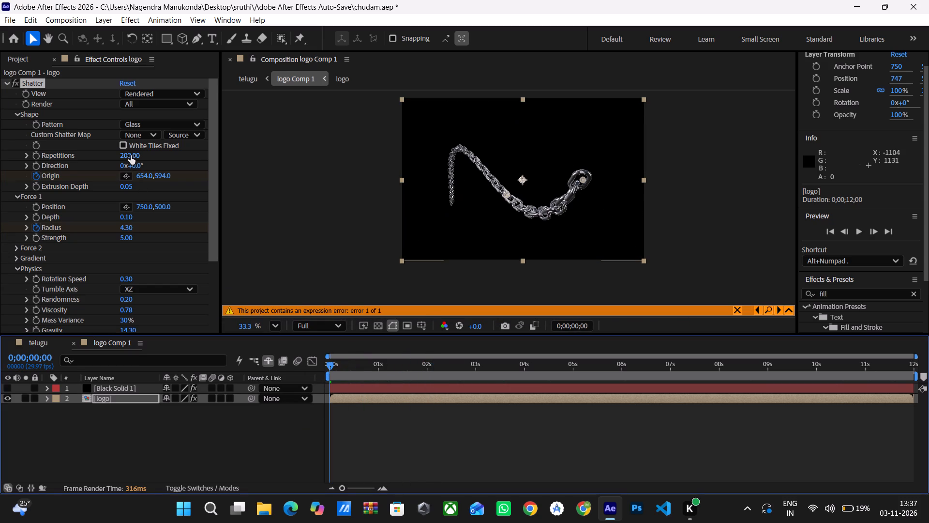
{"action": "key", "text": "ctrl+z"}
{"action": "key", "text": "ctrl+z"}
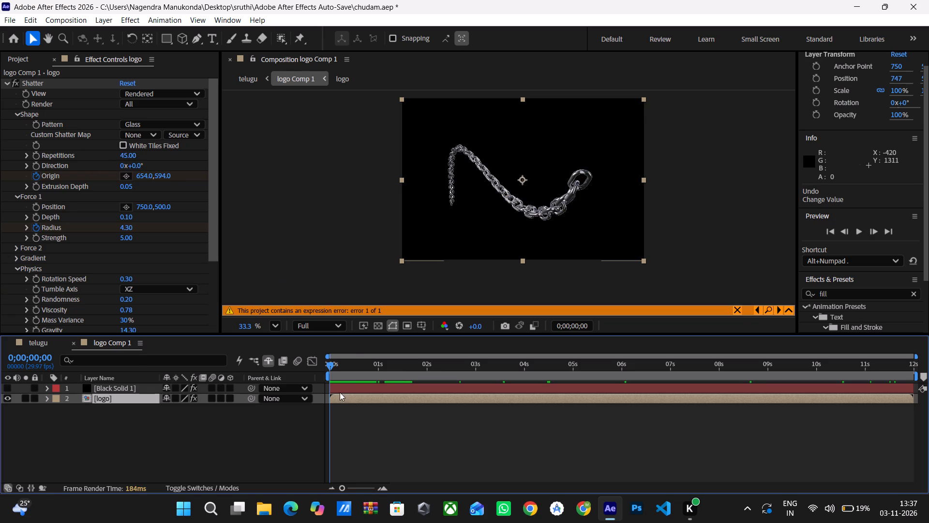
Scrub through the break to 0;00;01;06 and set the logo layer's Shatter Extrusion Depth to 0.00.
{"action": "left_click_drag", "start_coordinate": [330, 363], "coordinate": [377, 366]}
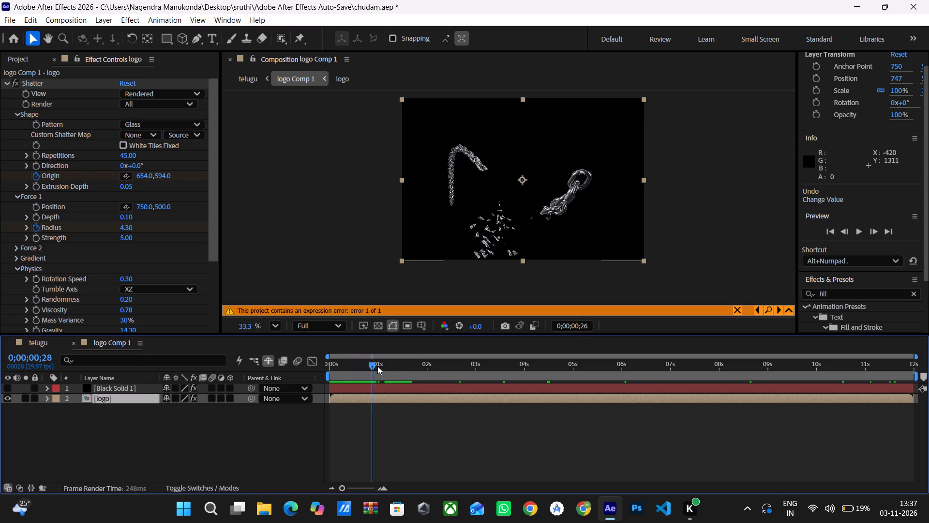
{"action": "left_click_drag", "start_coordinate": [377, 366], "coordinate": [374, 365]}
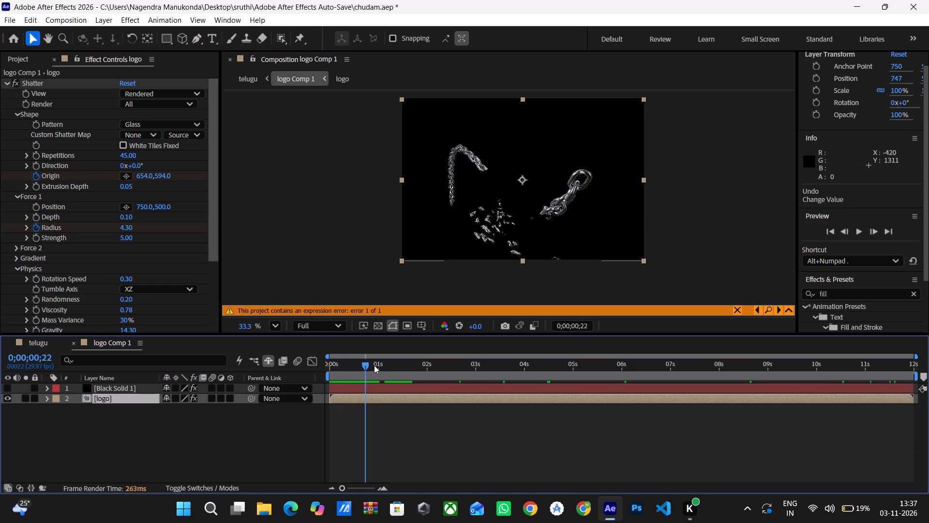
{"action": "left_click_drag", "start_coordinate": [374, 365], "coordinate": [388, 366]}
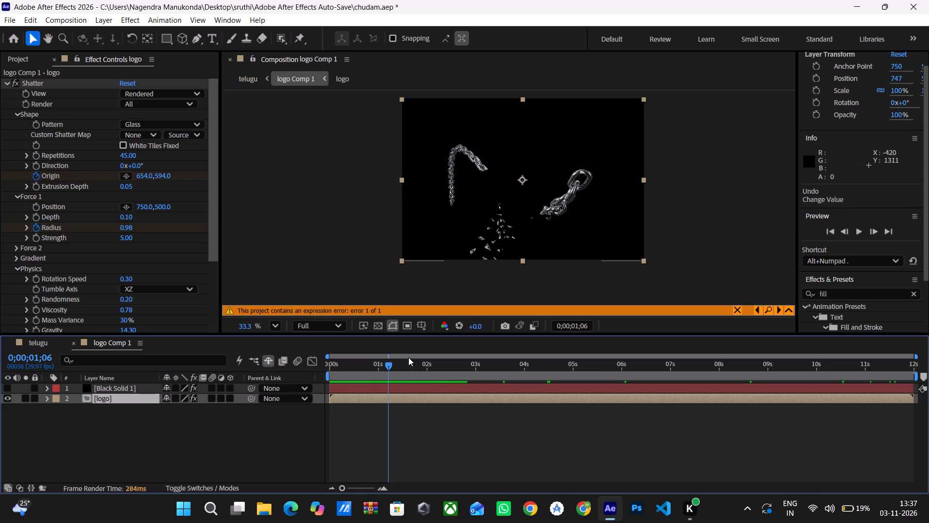
{"action": "scroll", "coordinate": [361, 416], "scroll_direction": "down", "scroll_amount": 1}
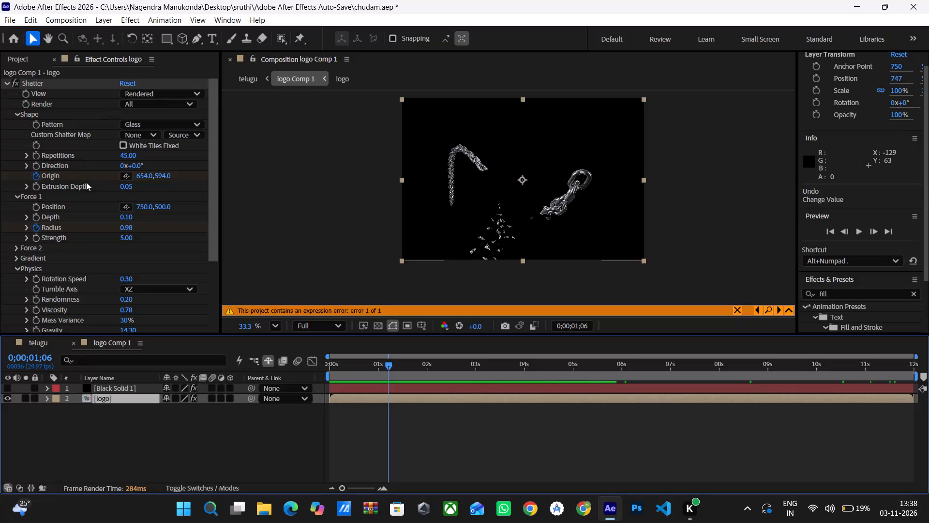
{"action": "left_click_drag", "start_coordinate": [127, 186], "coordinate": [124, 191]}
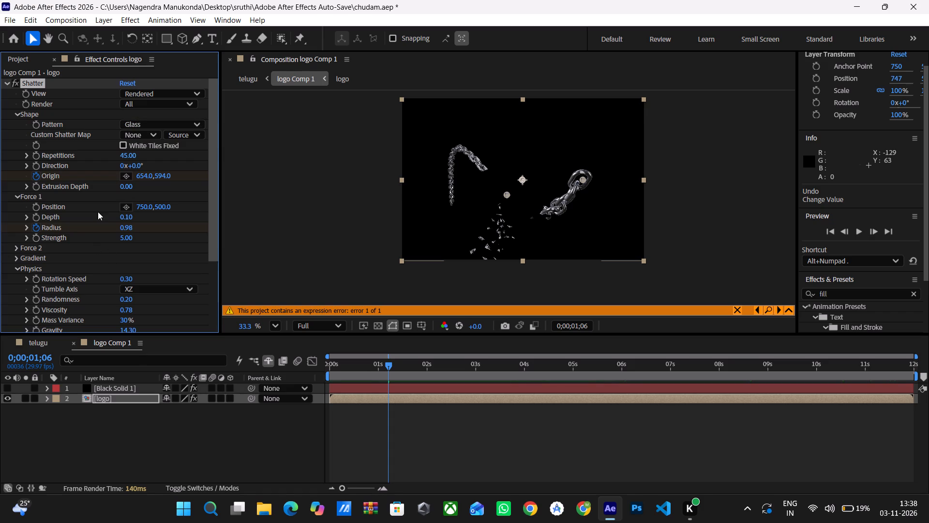
{"action": "scroll", "coordinate": [137, 296], "scroll_direction": "down", "scroll_amount": 2}
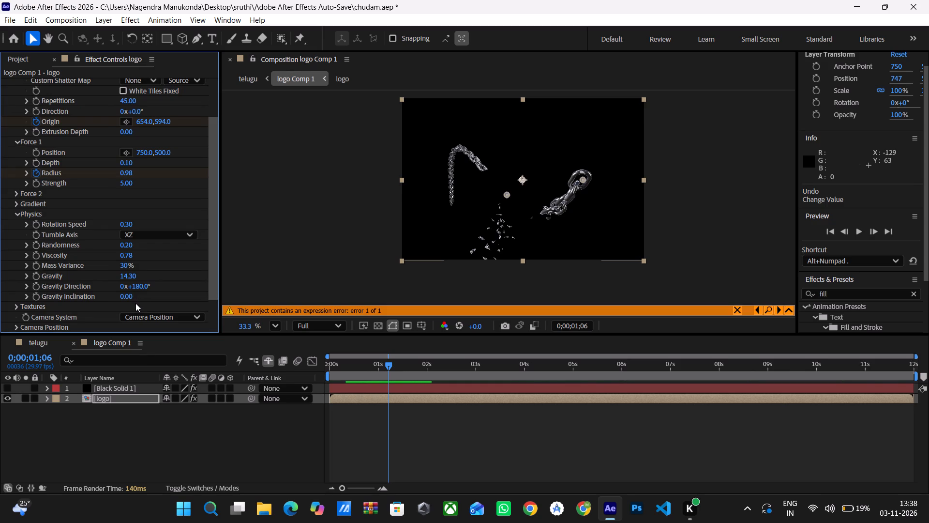
Set the logo layer's Shatter Physics Randomness to 0.50 and Viscosity to 0.60, and scrub through the break to 0;00;01;07.
{"action": "left_click", "coordinate": [129, 245]}
{"action": "type", "text": ".5"}
{"action": "key", "text": "Return"}
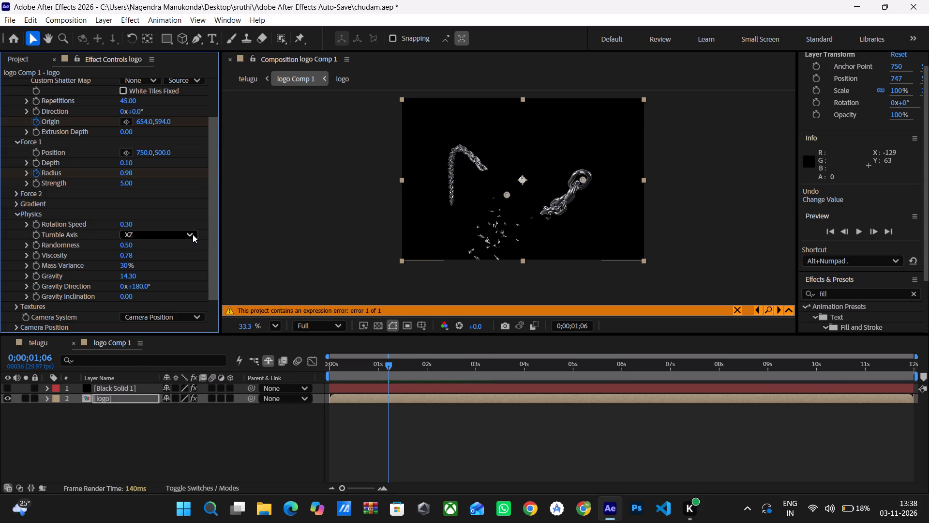
{"action": "left_click", "coordinate": [127, 252]}
{"action": "type", "text": ".6"}
{"action": "key", "text": "Return"}
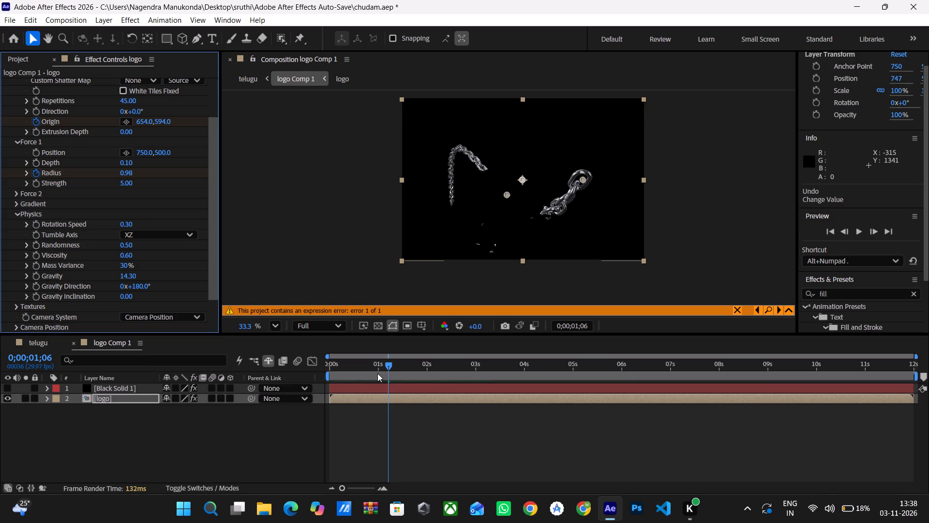
{"action": "left_click_drag", "start_coordinate": [390, 363], "coordinate": [318, 363]}
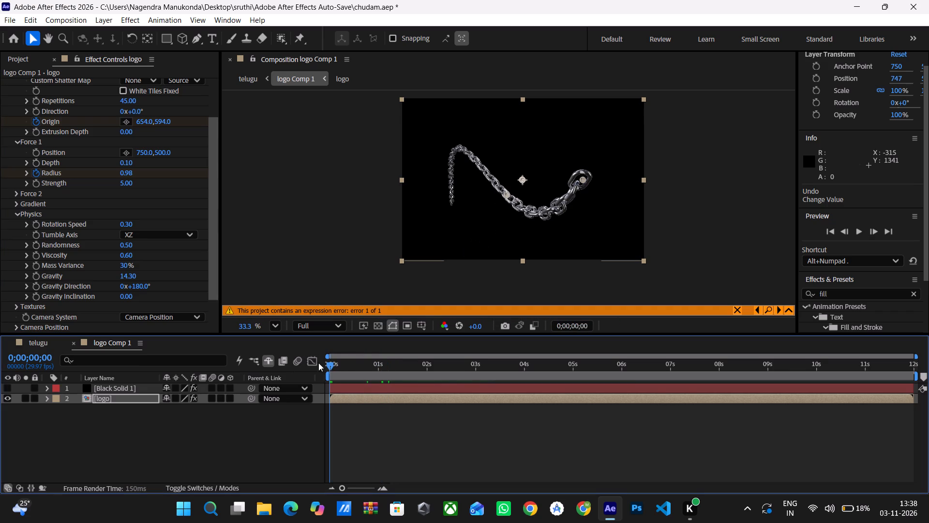
{"action": "left_click_drag", "start_coordinate": [318, 363], "coordinate": [390, 356]}
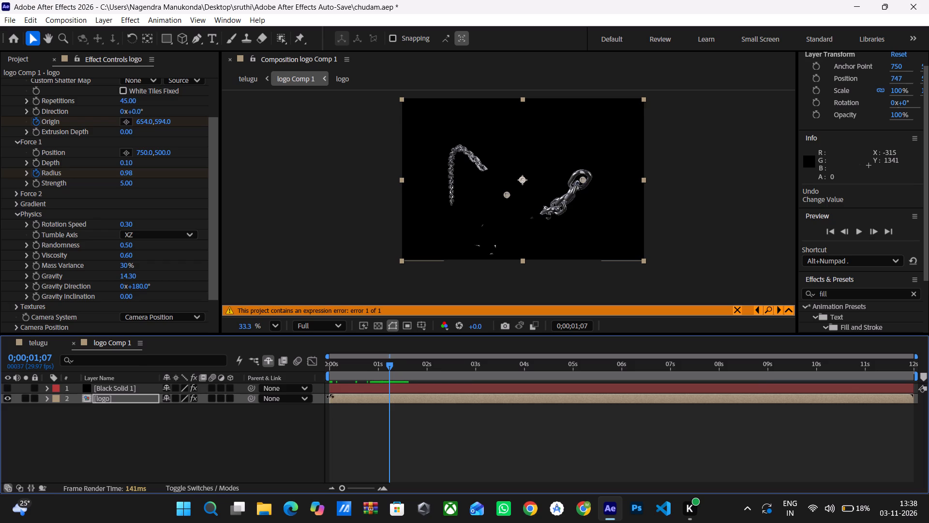
Show the project items, return to the telugu composition and scrub around the chain's appearance to 0;00;09;05.
{"action": "left_click", "coordinate": [81, 60]}
{"action": "left_click", "coordinate": [40, 60]}
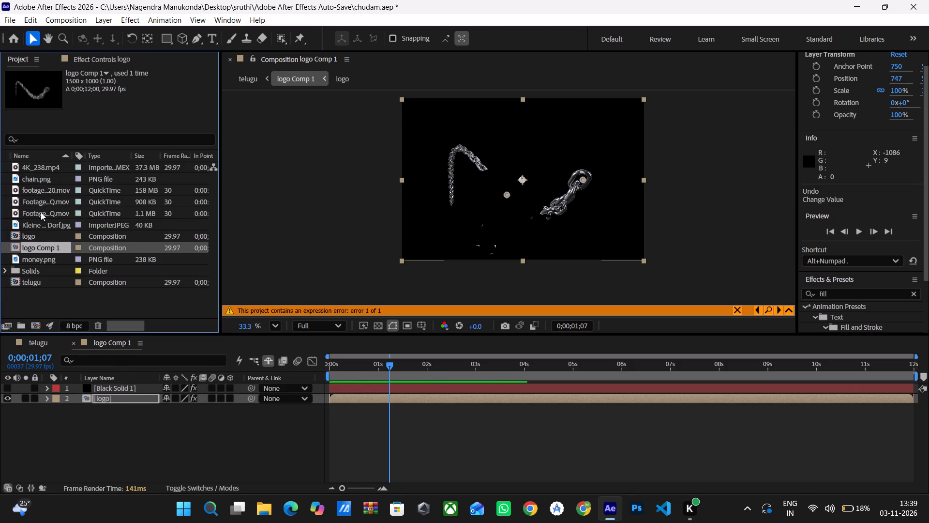
{"action": "left_click", "coordinate": [19, 59]}
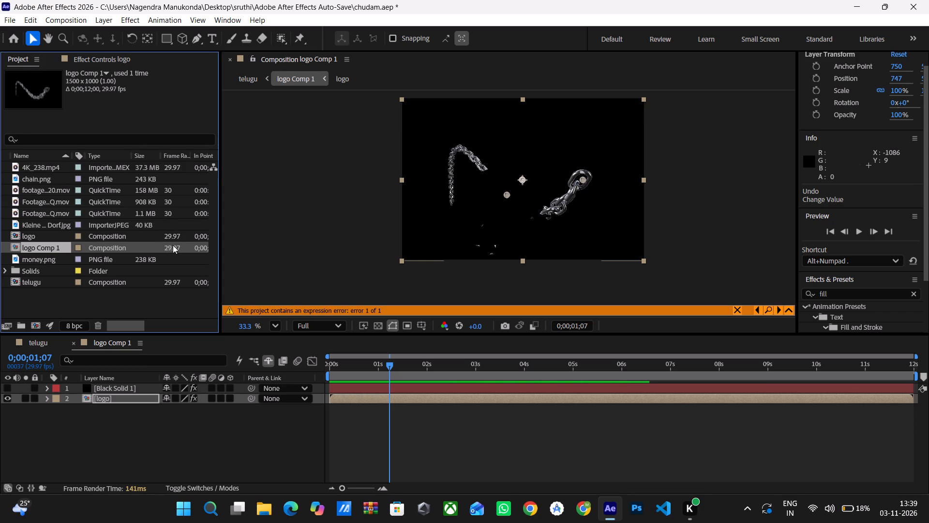
{"action": "left_click", "coordinate": [286, 64]}
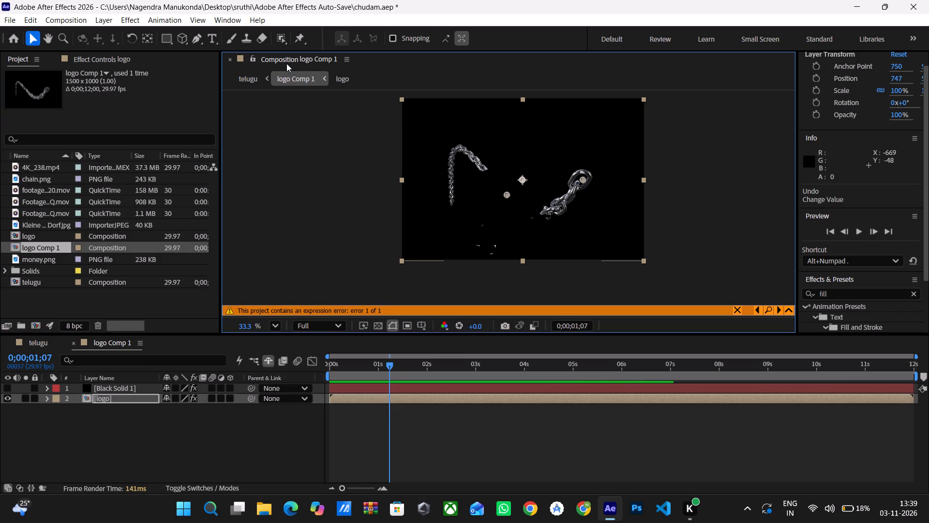
{"action": "left_click", "coordinate": [290, 59]}
{"action": "left_click", "coordinate": [280, 80]}
{"action": "left_click", "coordinate": [255, 82]}
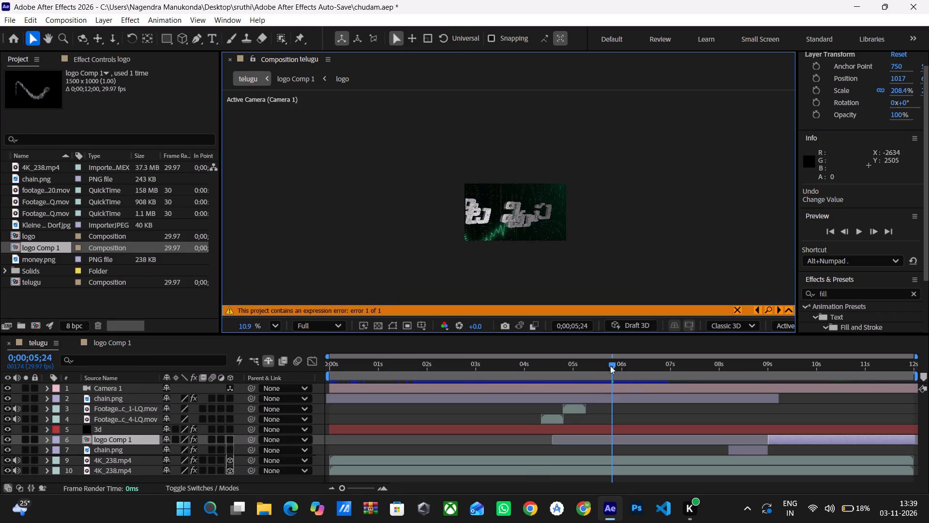
{"action": "left_click_drag", "start_coordinate": [610, 364], "coordinate": [788, 361]}
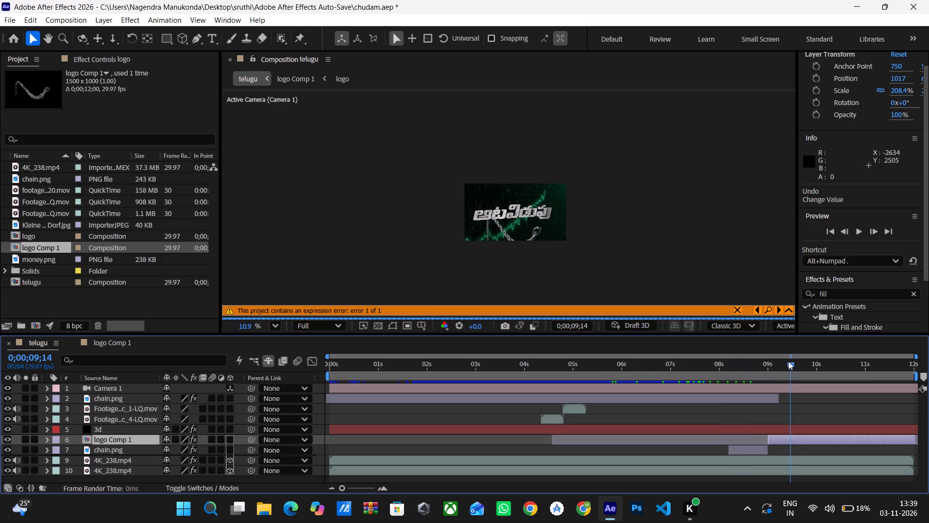
{"action": "left_click_drag", "start_coordinate": [788, 361], "coordinate": [763, 359]}
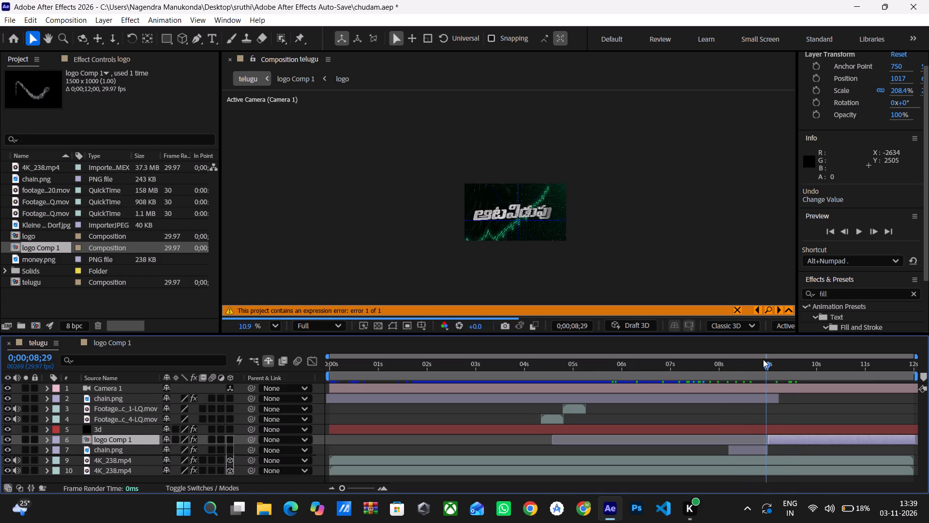
{"action": "left_click_drag", "start_coordinate": [763, 359], "coordinate": [768, 362]}
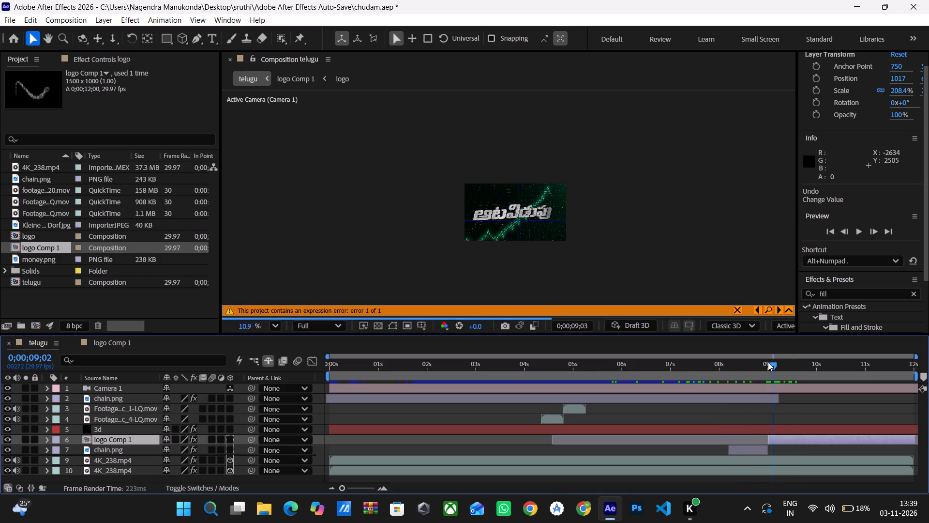
{"action": "left_click_drag", "start_coordinate": [768, 362], "coordinate": [774, 365]}
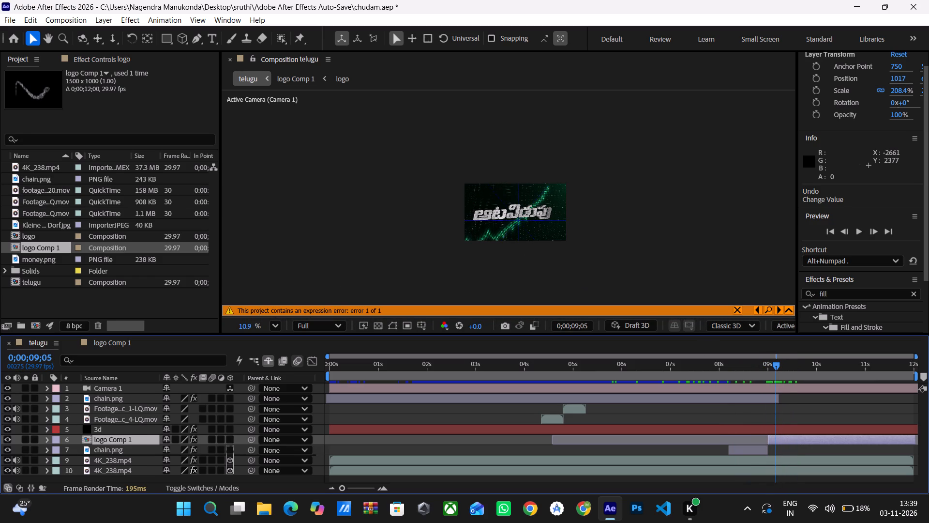
Add the logo composition to the telugu timeline between the 3d and logo Comp 1 layers.
{"action": "left_click", "coordinate": [115, 441]}
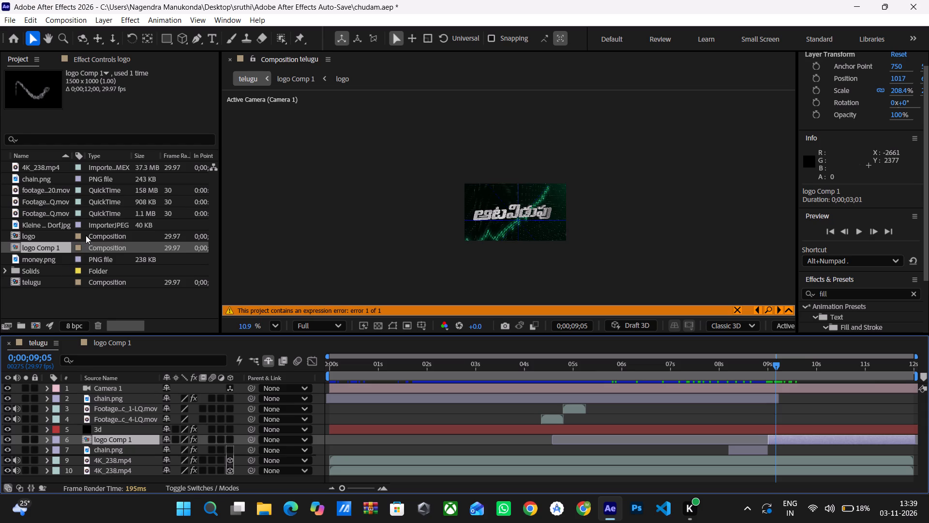
{"action": "left_click_drag", "start_coordinate": [86, 235], "coordinate": [102, 431]}
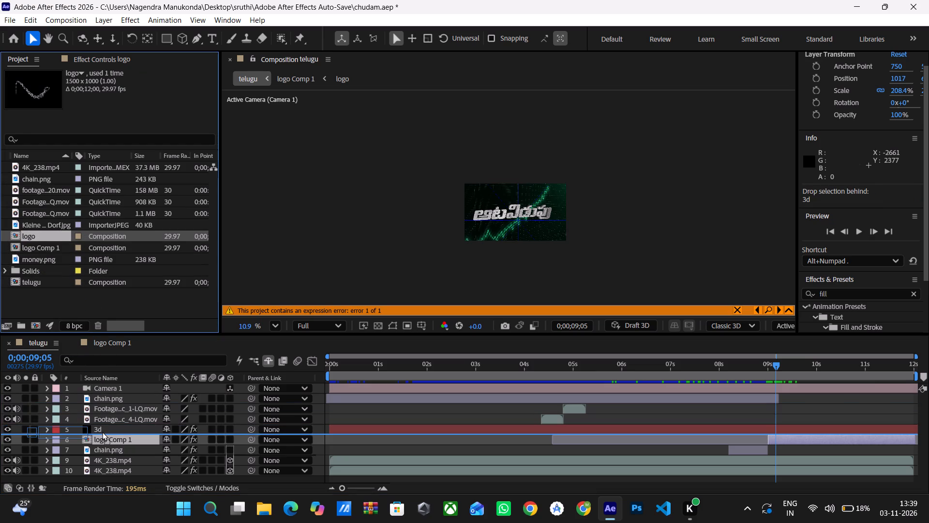
{"action": "left_click_drag", "start_coordinate": [102, 431], "coordinate": [103, 433]}
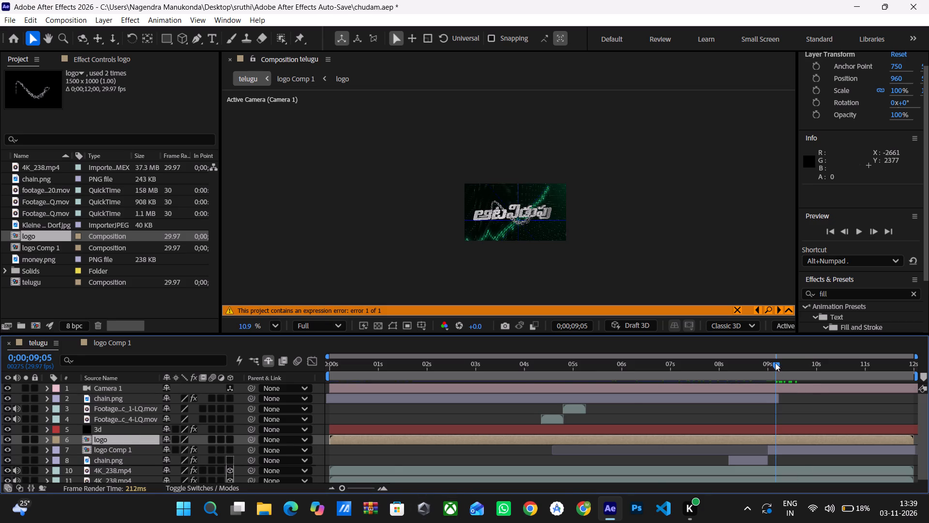
Preview and scrub the telugu title from about 0;00;04;13 to 0;00;09;10 to check the added logo layer.
{"action": "left_click_drag", "start_coordinate": [775, 363], "coordinate": [544, 377]}
{"action": "key", "text": "space"}
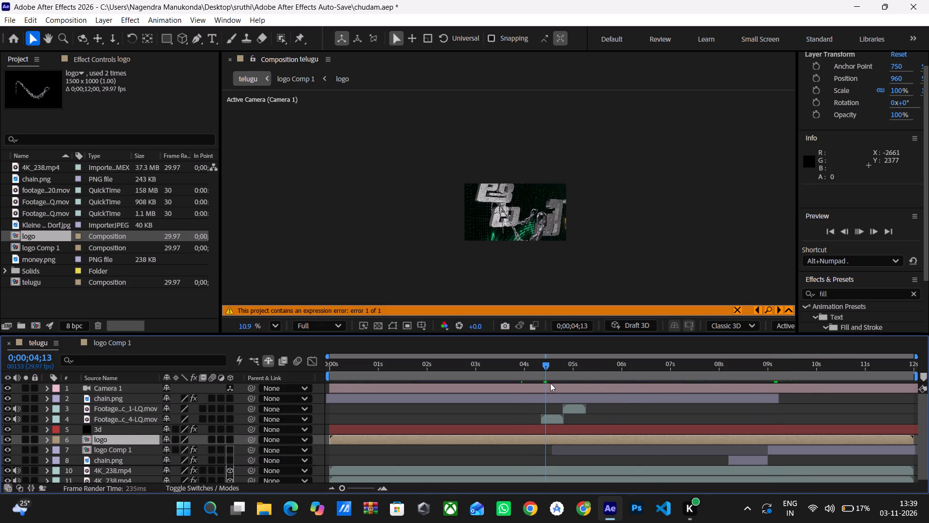
{"action": "key", "text": "space"}
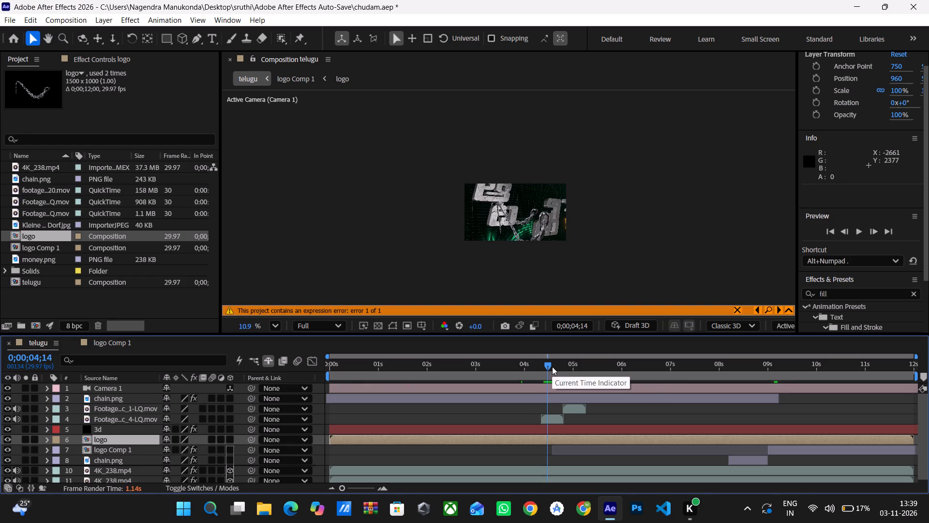
{"action": "left_click_drag", "start_coordinate": [548, 365], "coordinate": [558, 367]}
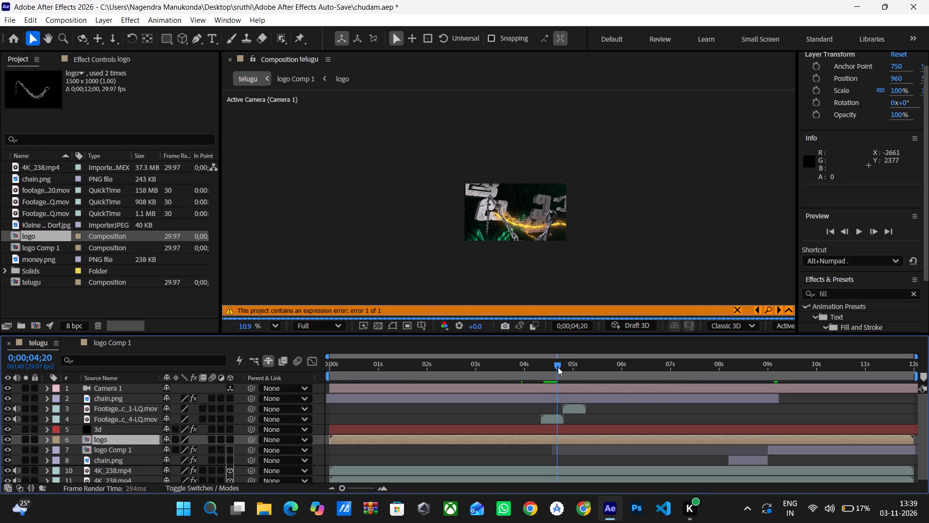
{"action": "left_click_drag", "start_coordinate": [558, 367], "coordinate": [632, 373]}
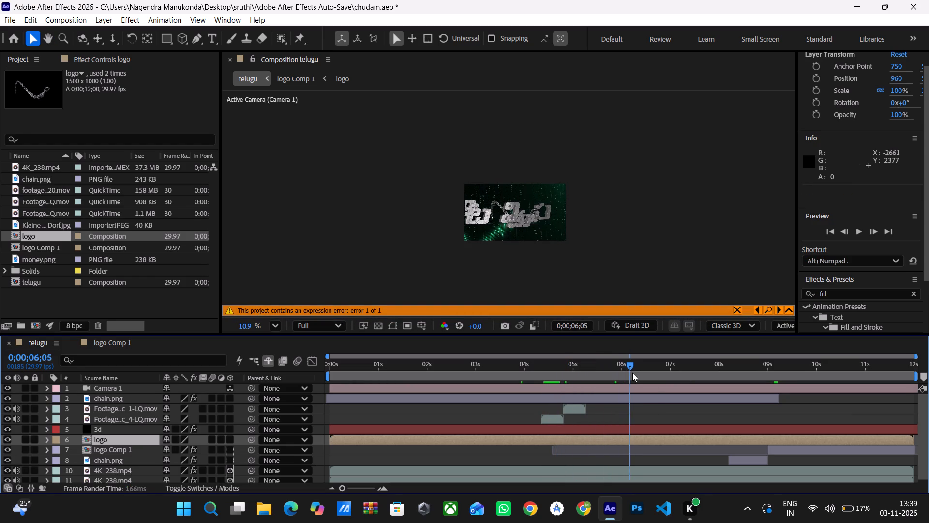
{"action": "left_click_drag", "start_coordinate": [632, 373], "coordinate": [634, 374]}
{"action": "left_click_drag", "start_coordinate": [635, 364], "coordinate": [571, 375]}
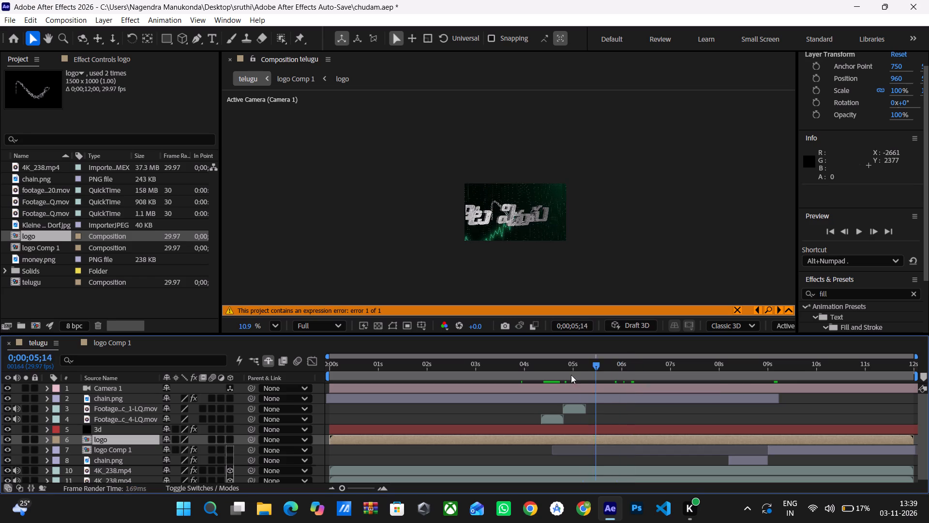
{"action": "left_click_drag", "start_coordinate": [571, 375], "coordinate": [648, 386]}
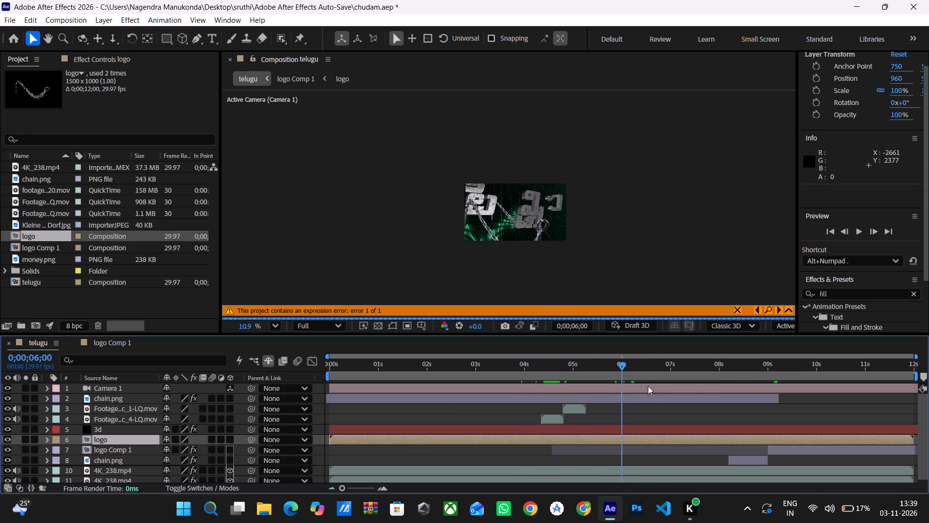
{"action": "left_click_drag", "start_coordinate": [648, 386], "coordinate": [804, 392]}
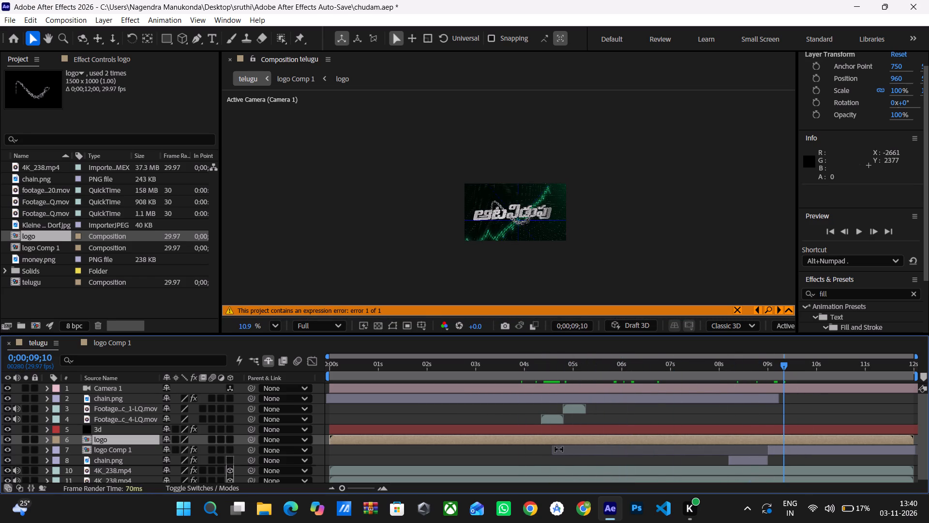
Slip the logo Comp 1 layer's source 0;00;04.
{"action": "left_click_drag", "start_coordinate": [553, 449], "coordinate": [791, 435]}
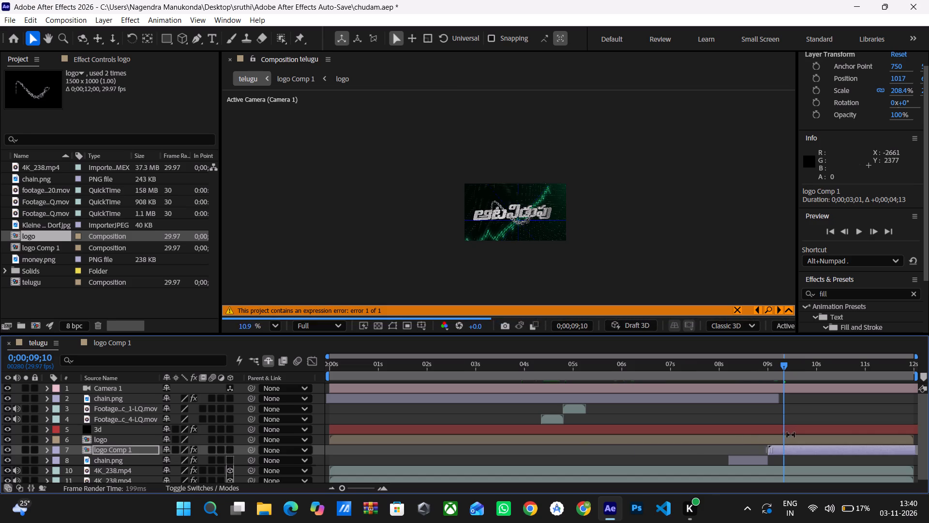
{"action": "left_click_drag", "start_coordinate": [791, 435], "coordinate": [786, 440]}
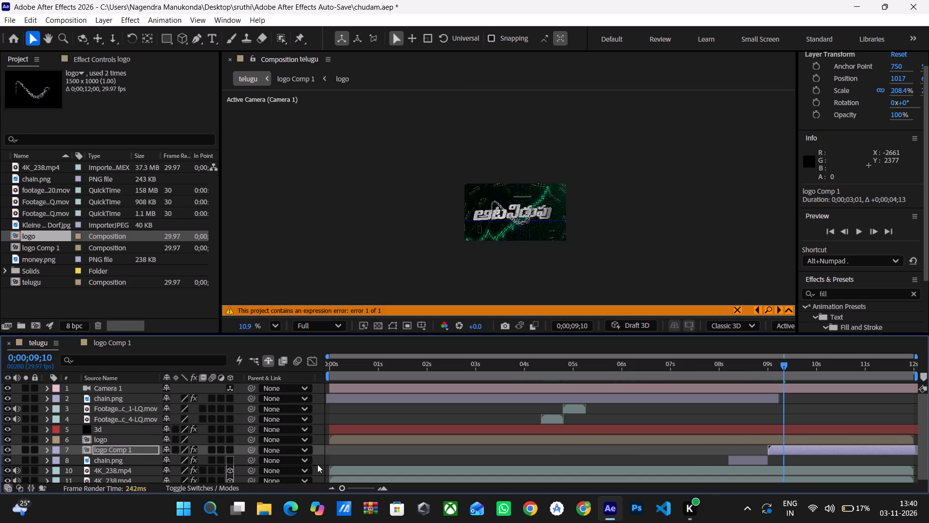
Delete the logo Comp 1 layer from the telugu composition.
{"action": "left_click", "coordinate": [145, 448]}
{"action": "key", "text": "Delete"}
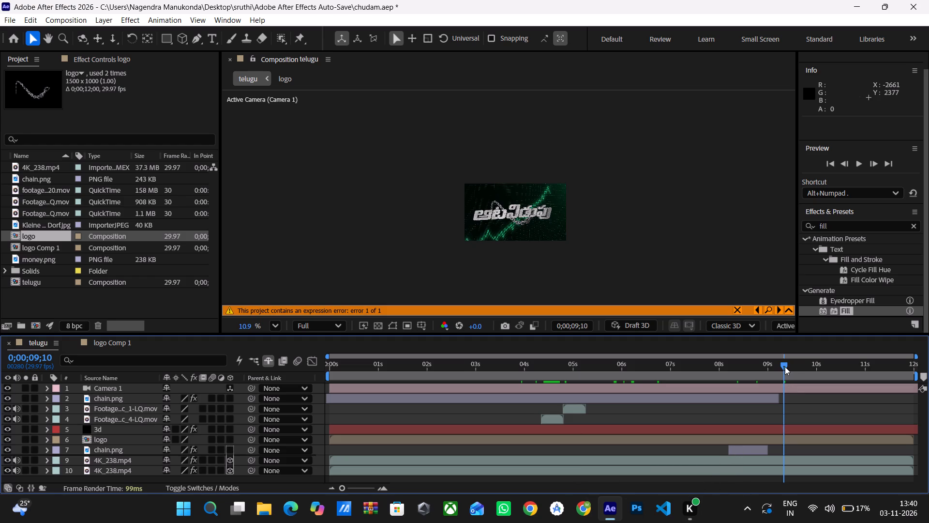
Shift the logo layer to start at 0;00;09;00, where the lower chain.png layer ends, and scrub around that point.
{"action": "left_click_drag", "start_coordinate": [783, 365], "coordinate": [727, 385]}
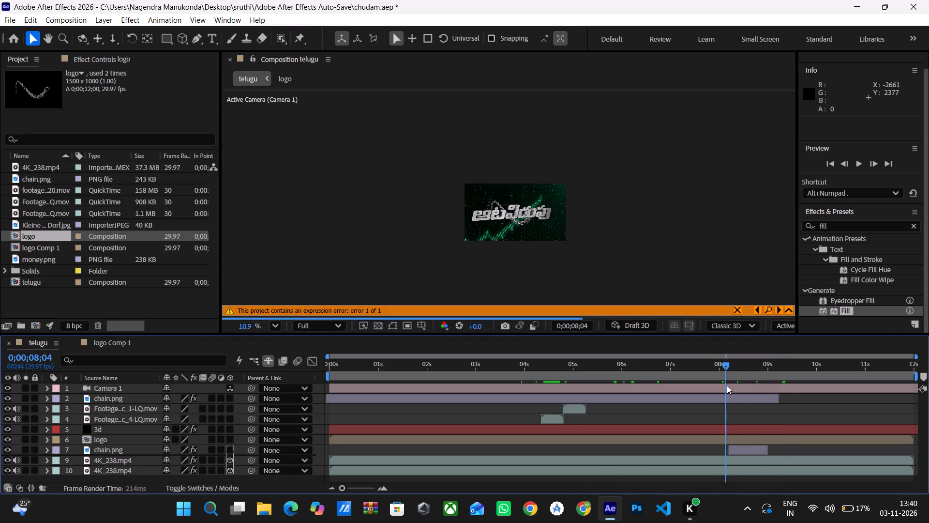
{"action": "left_click_drag", "start_coordinate": [727, 385], "coordinate": [732, 387]}
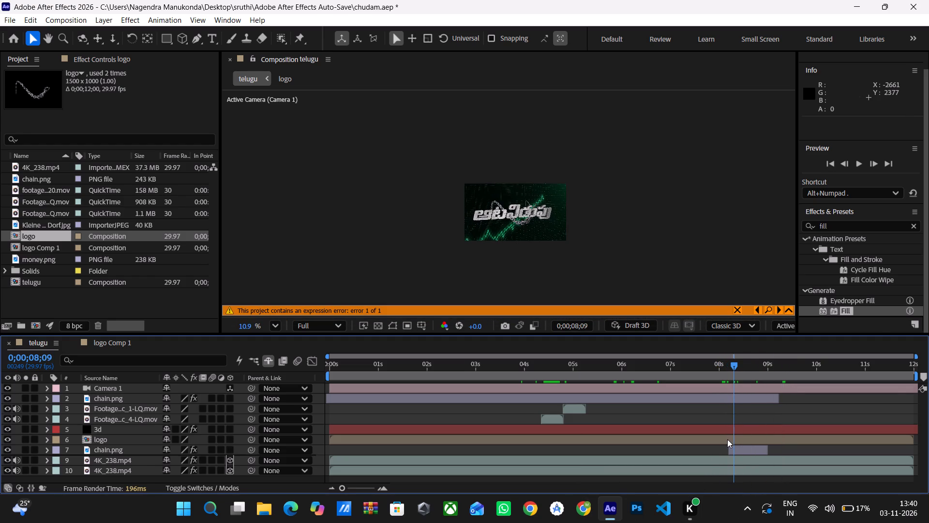
{"action": "left_click", "coordinate": [726, 439]}
{"action": "left_click_drag", "start_coordinate": [382, 440], "coordinate": [748, 435]}
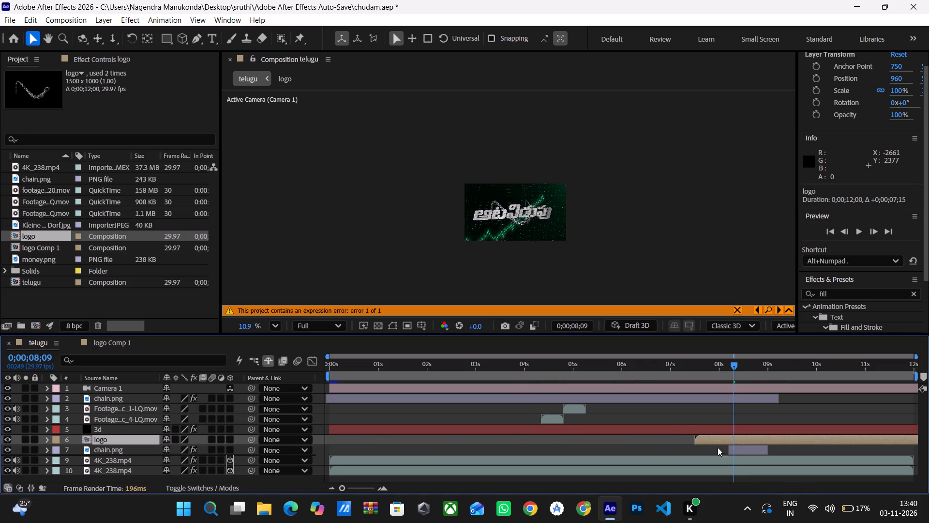
{"action": "left_click_drag", "start_coordinate": [705, 439], "coordinate": [745, 437]}
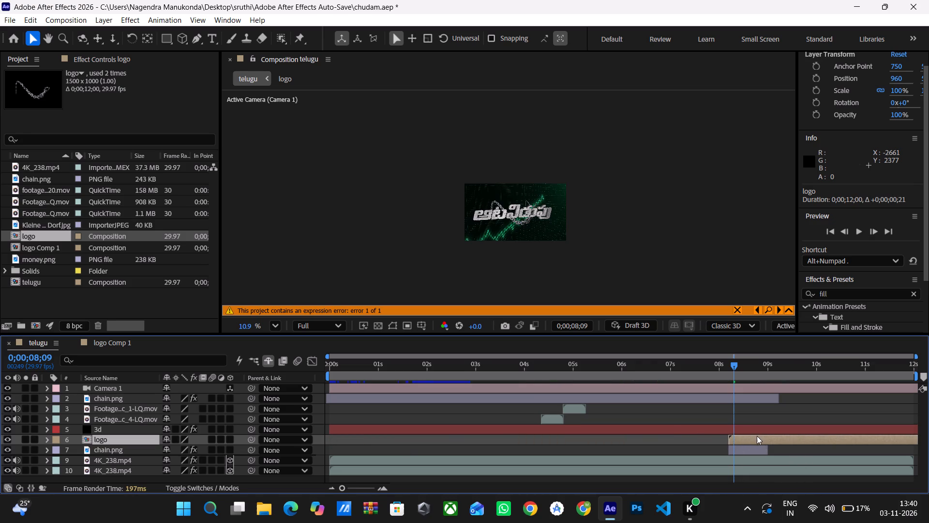
{"action": "left_click_drag", "start_coordinate": [756, 437], "coordinate": [796, 435]}
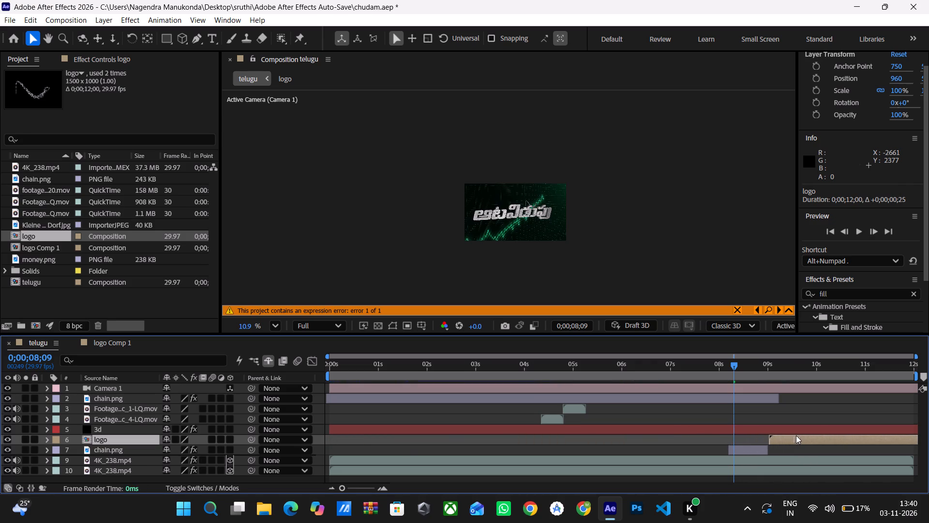
{"action": "left_click_drag", "start_coordinate": [796, 435], "coordinate": [795, 435]}
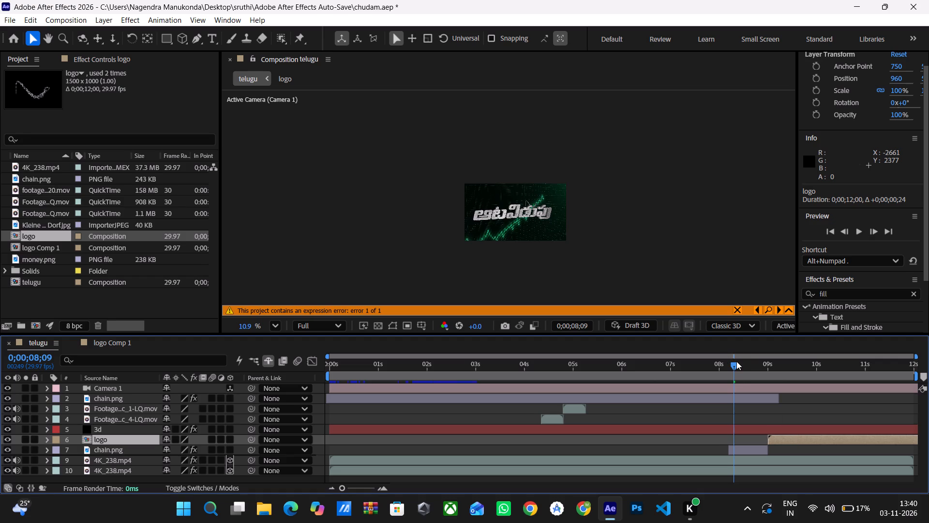
{"action": "left_click_drag", "start_coordinate": [734, 361], "coordinate": [783, 363]}
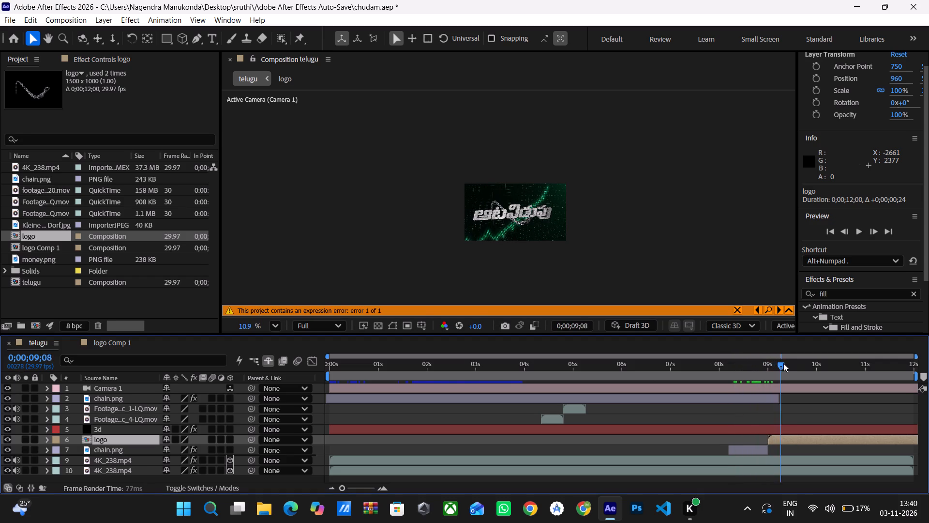
{"action": "left_click_drag", "start_coordinate": [783, 363], "coordinate": [770, 365]}
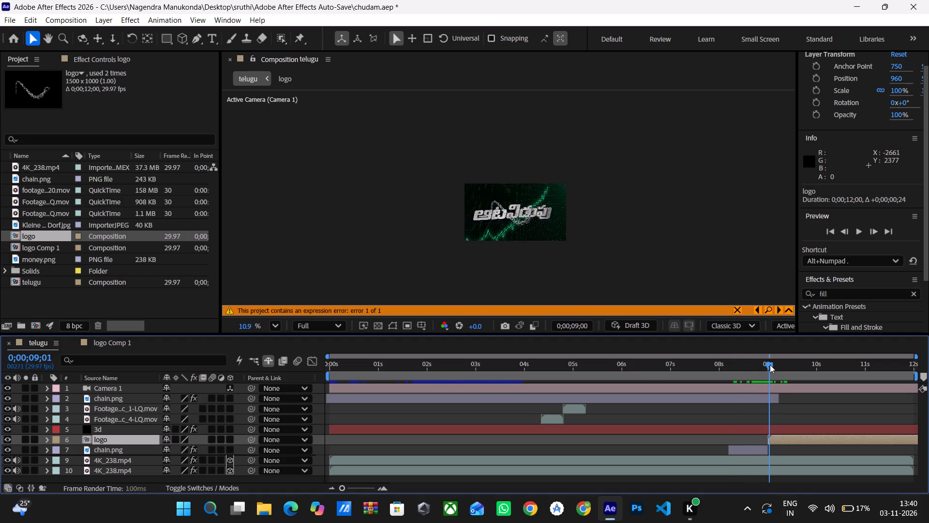
Preview the telugu title from 0;00;08;22 to check the transition from the lower chain.png layer to the logo layer.
{"action": "left_click_drag", "start_coordinate": [770, 365], "coordinate": [770, 364]}
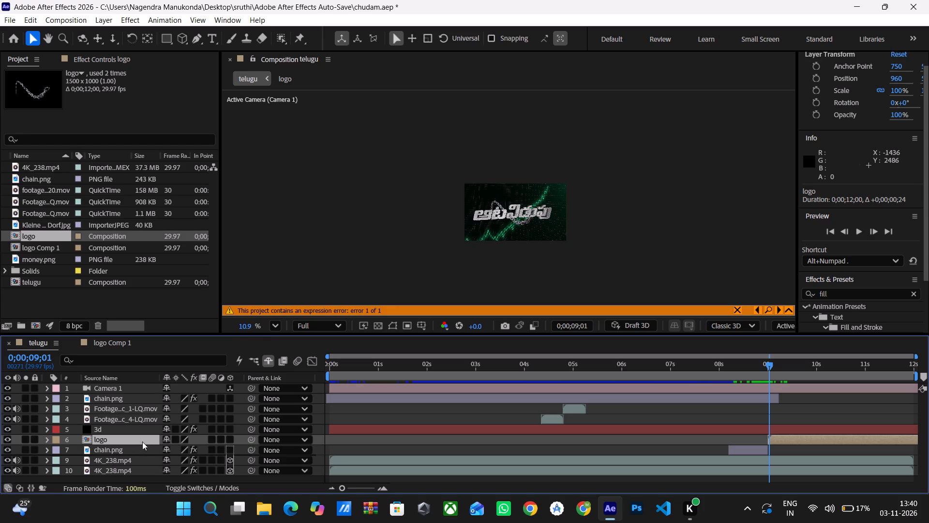
{"action": "left_click", "coordinate": [142, 441]}
{"action": "left_click", "coordinate": [523, 227]}
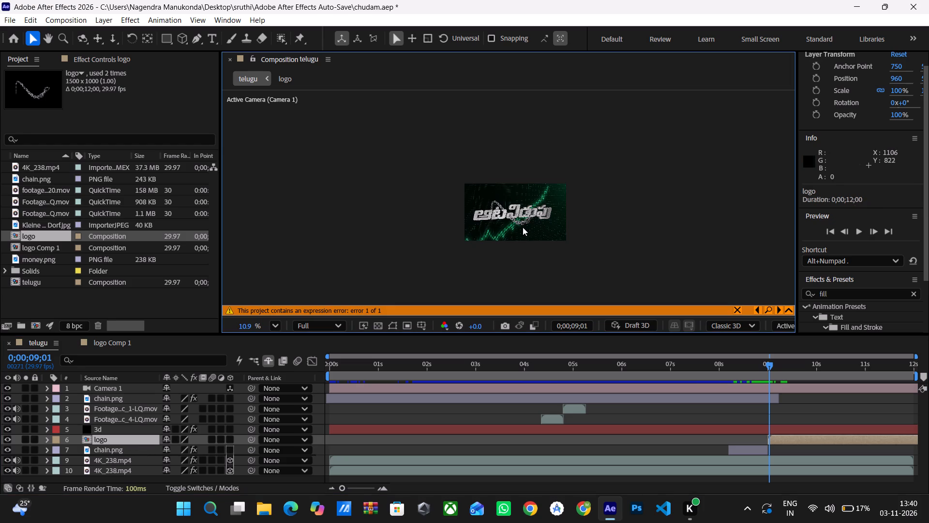
{"action": "scroll", "coordinate": [522, 224], "scroll_direction": "up", "scroll_amount": 9}
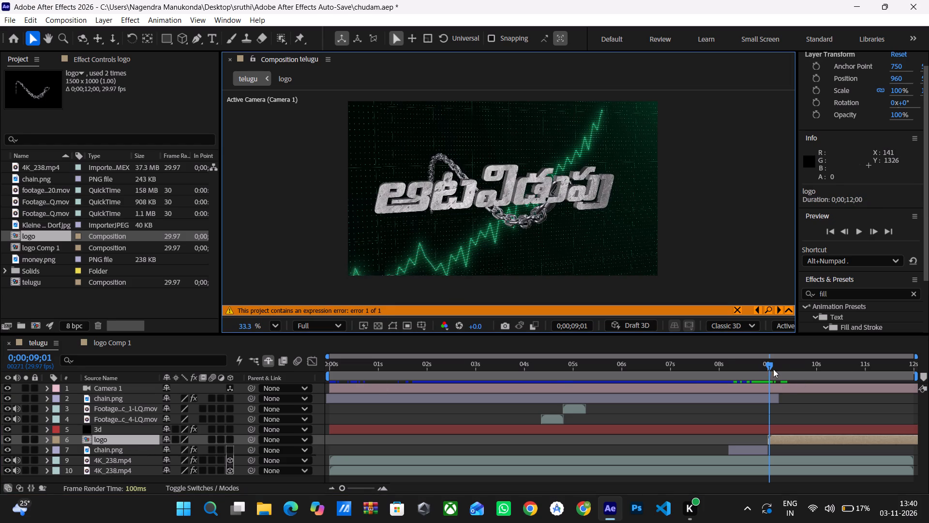
{"action": "key", "text": "space"}
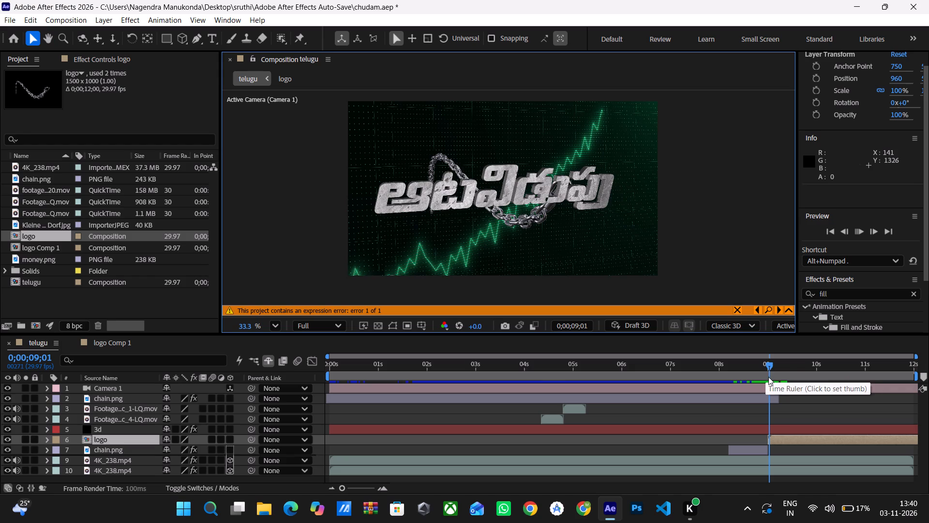
{"action": "left_click_drag", "start_coordinate": [769, 366], "coordinate": [755, 368]}
{"action": "key", "text": "space"}
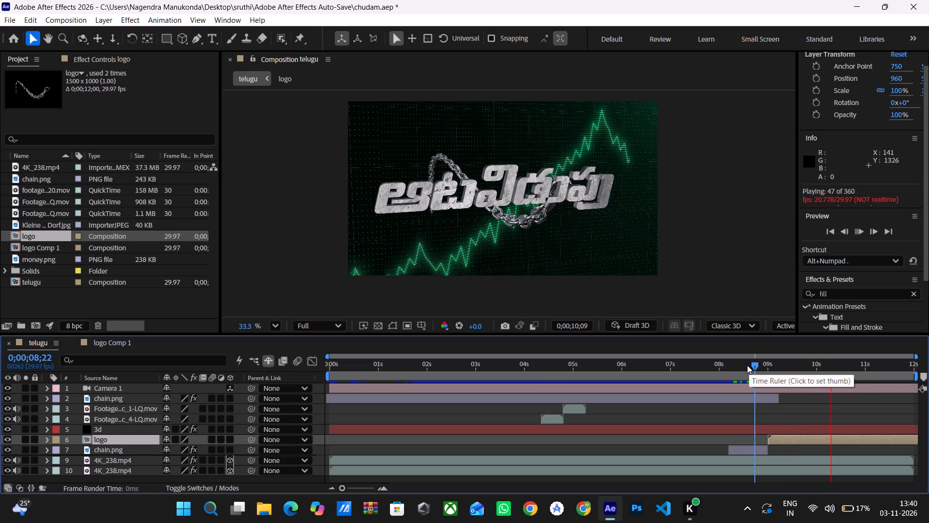
{"action": "left_click", "coordinate": [780, 438]}
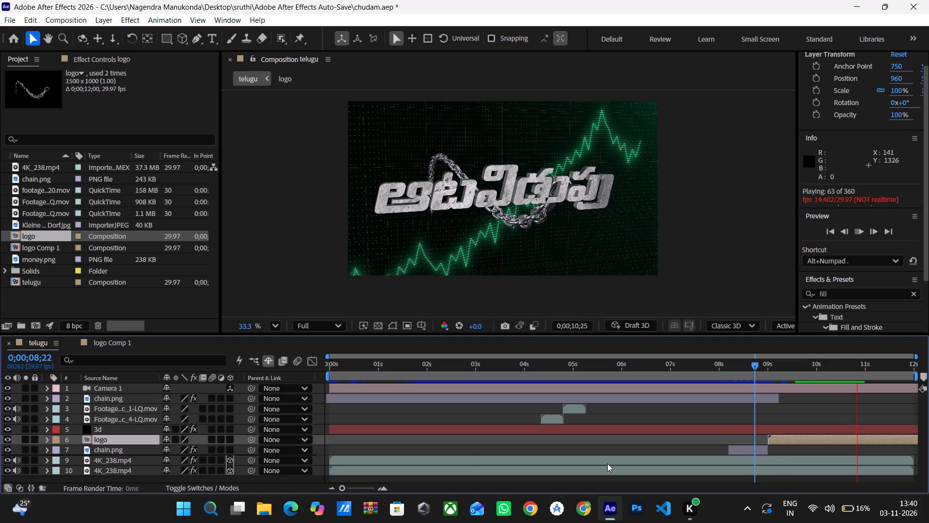
Delete the logo layer from the telugu composition.
{"action": "left_click", "coordinate": [138, 438]}
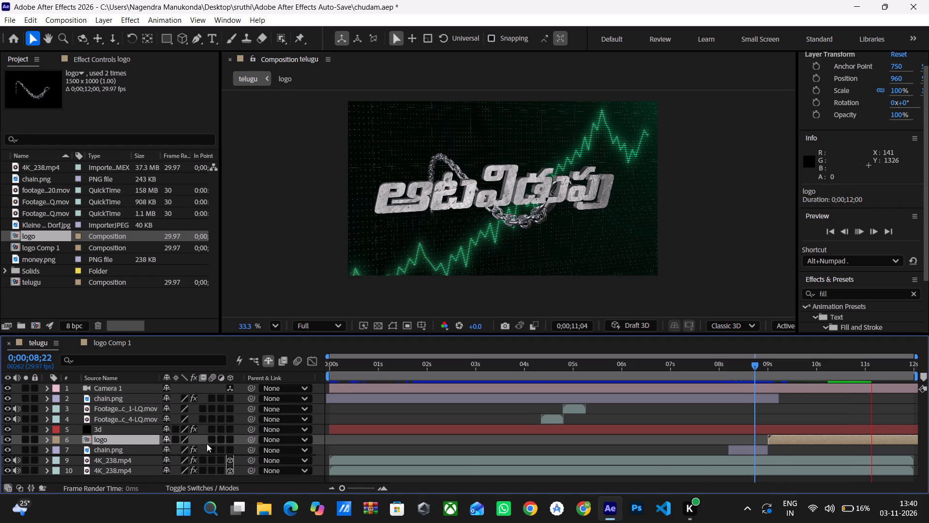
{"action": "key", "text": "Delete"}
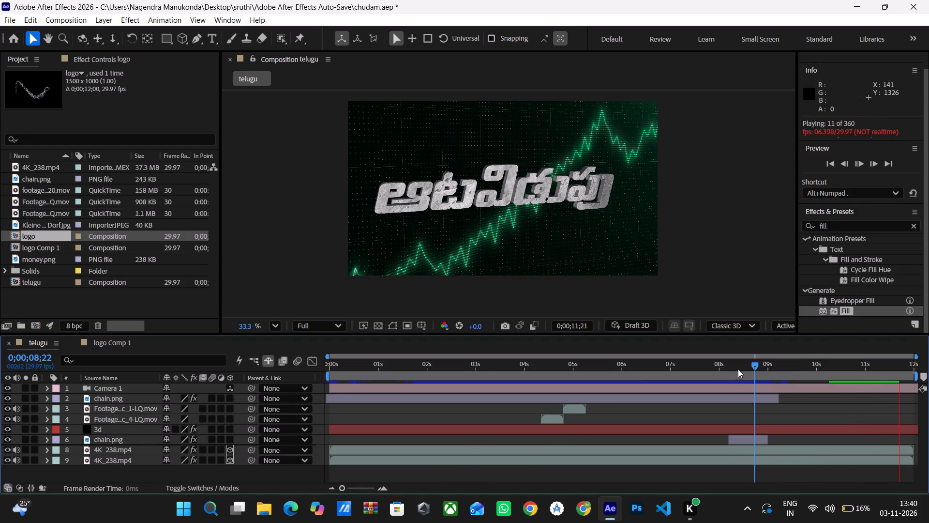
Close the chudam project and quit After Effects.
{"action": "left_click", "coordinate": [923, 3]}
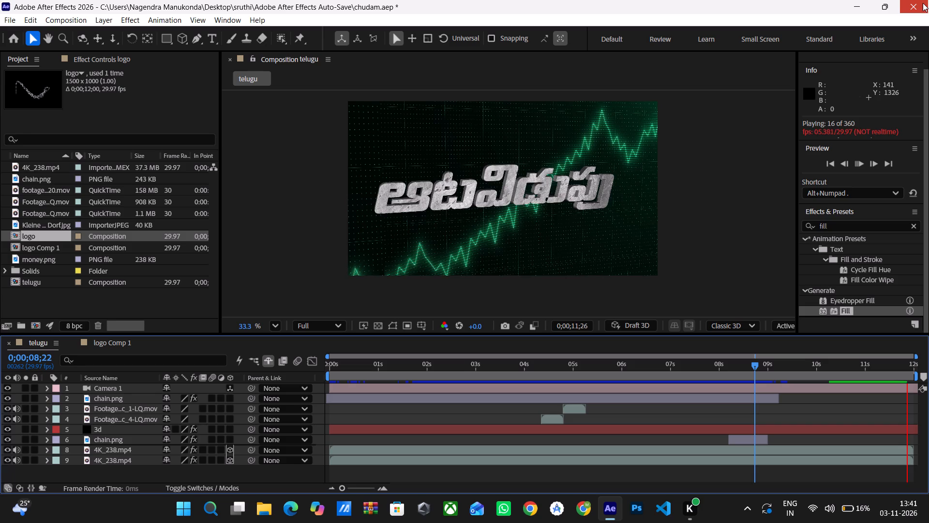
{"action": "left_click", "coordinate": [483, 285]}
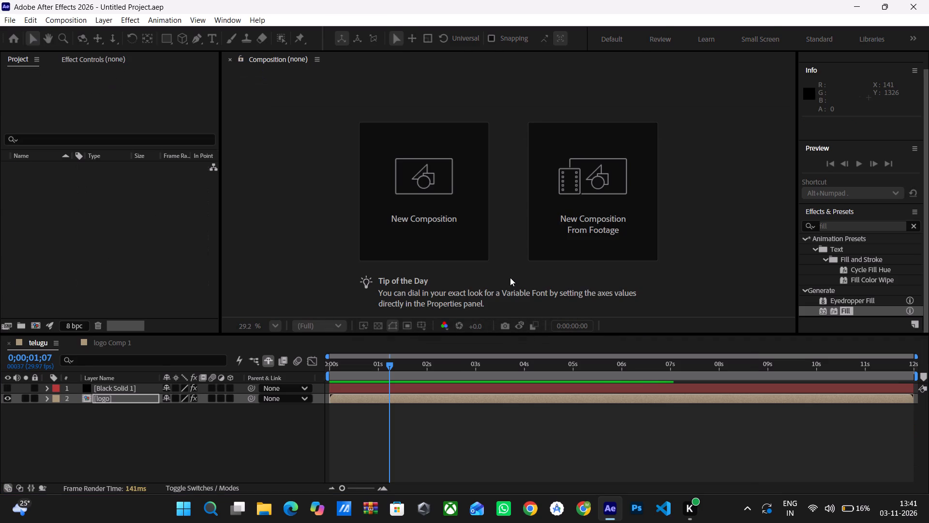